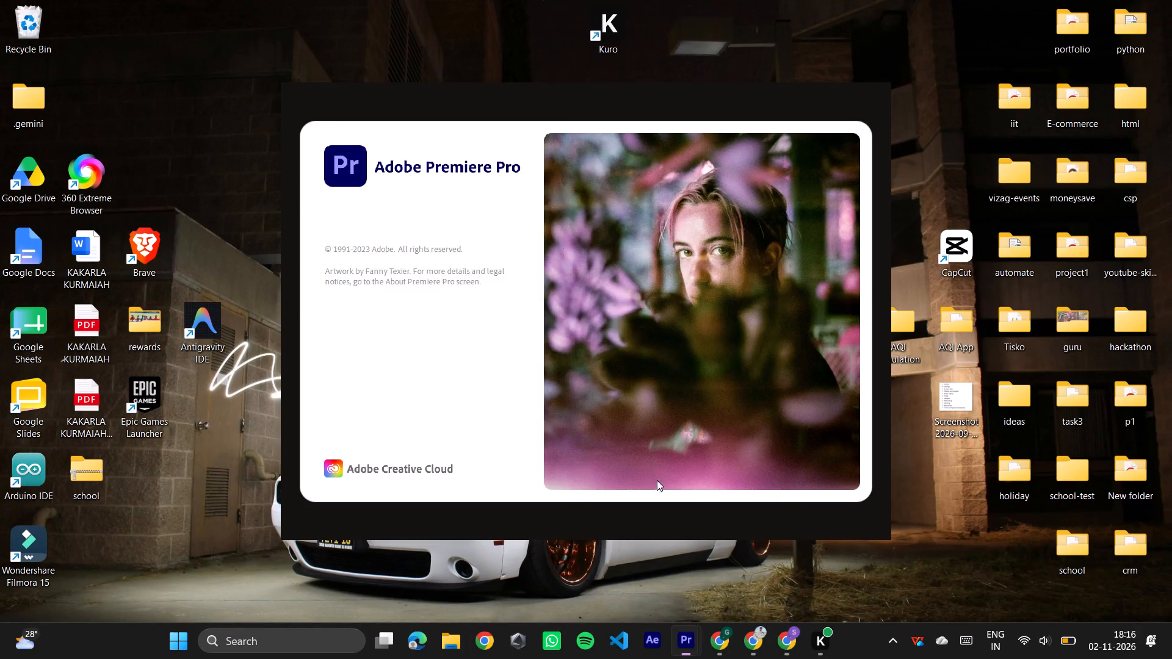
Create a new project named Untitled with default settings, replacing the existing project of that name.
left_click(672, 513)
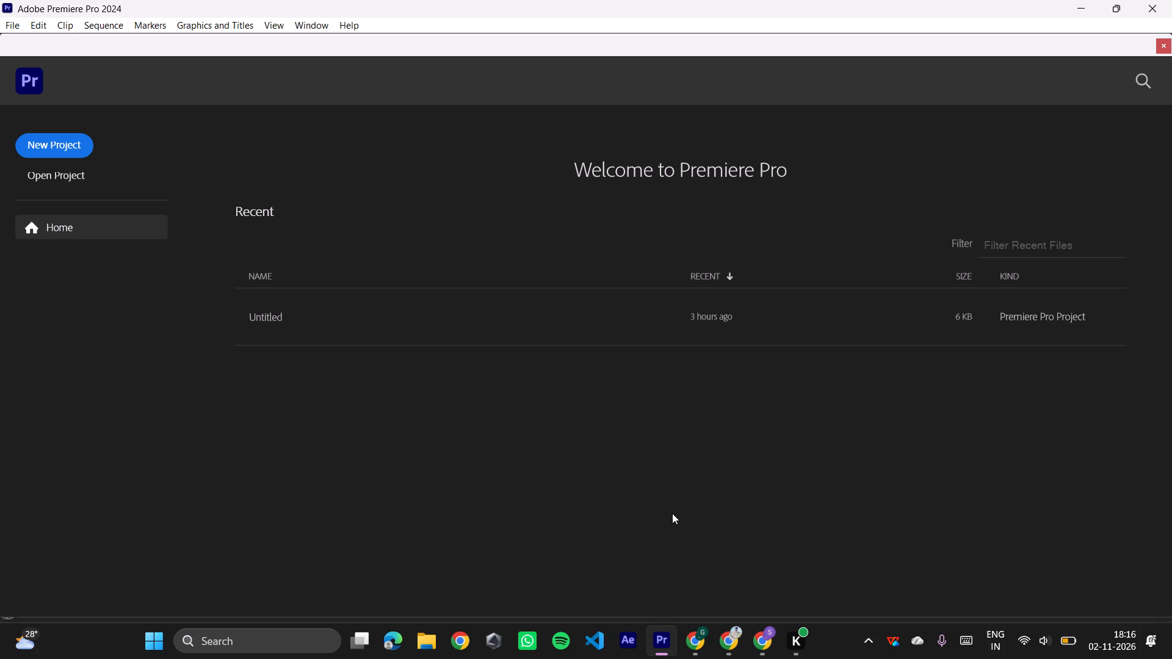
left_click(59, 142)
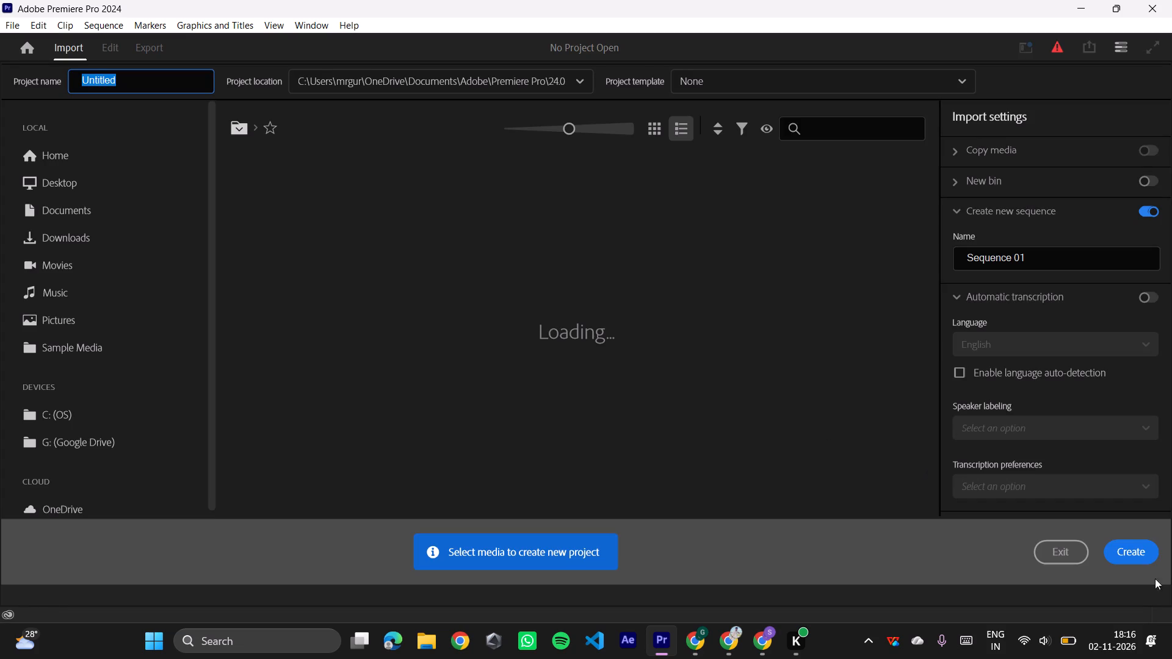
left_click(1139, 540)
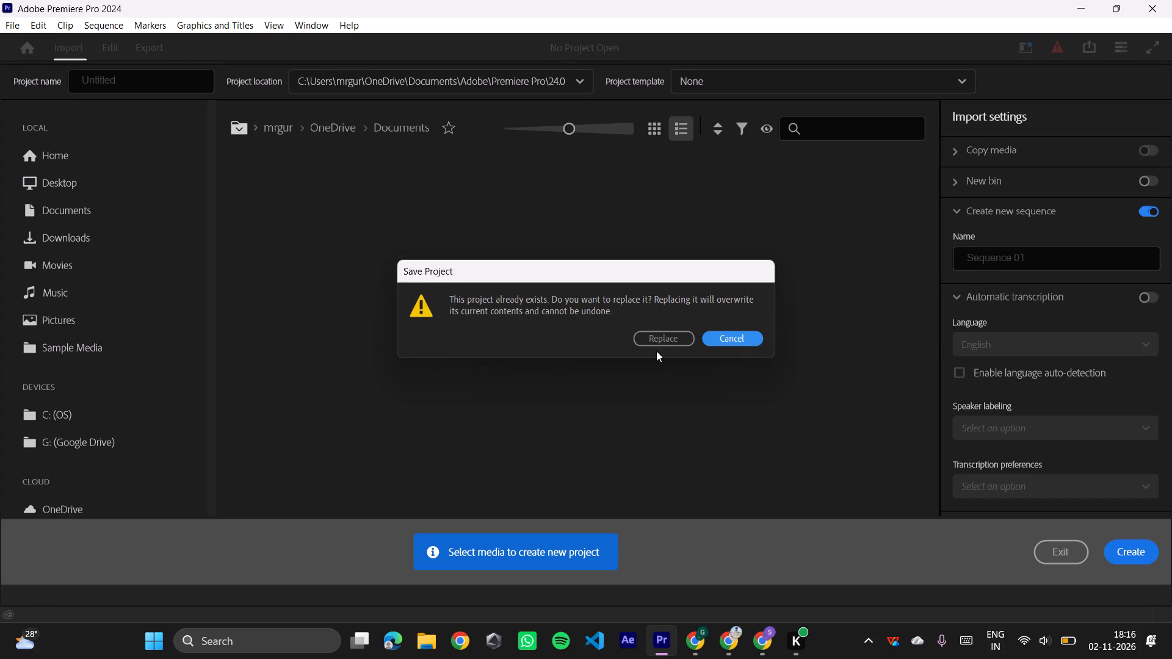
left_click(654, 342)
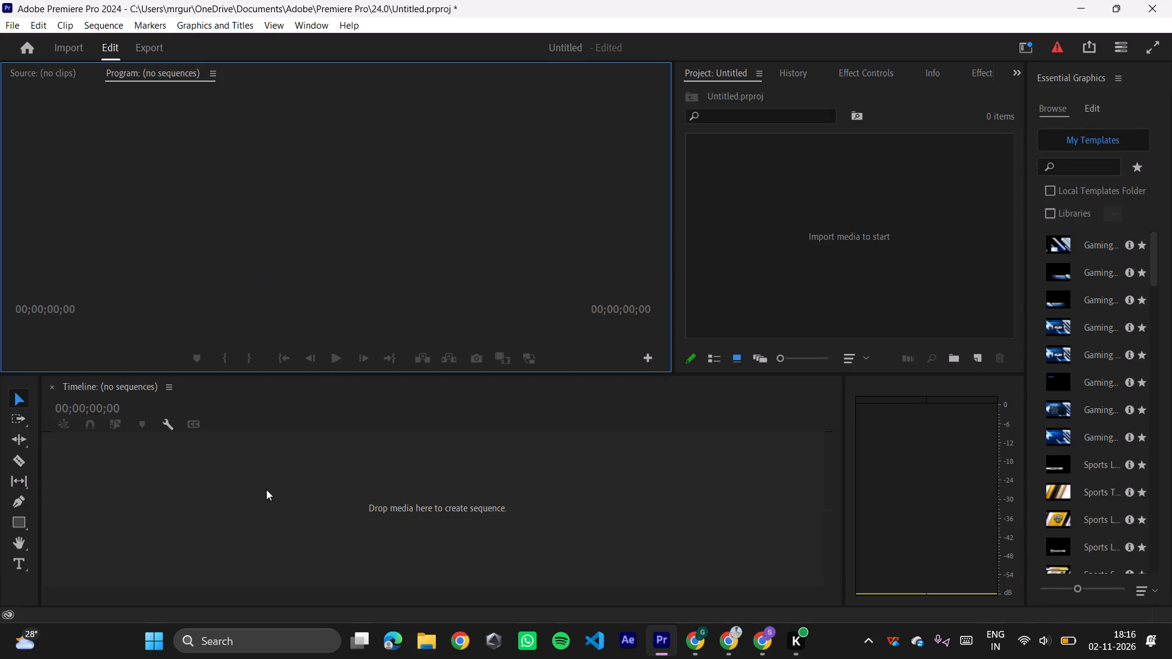
left_click(433, 635)
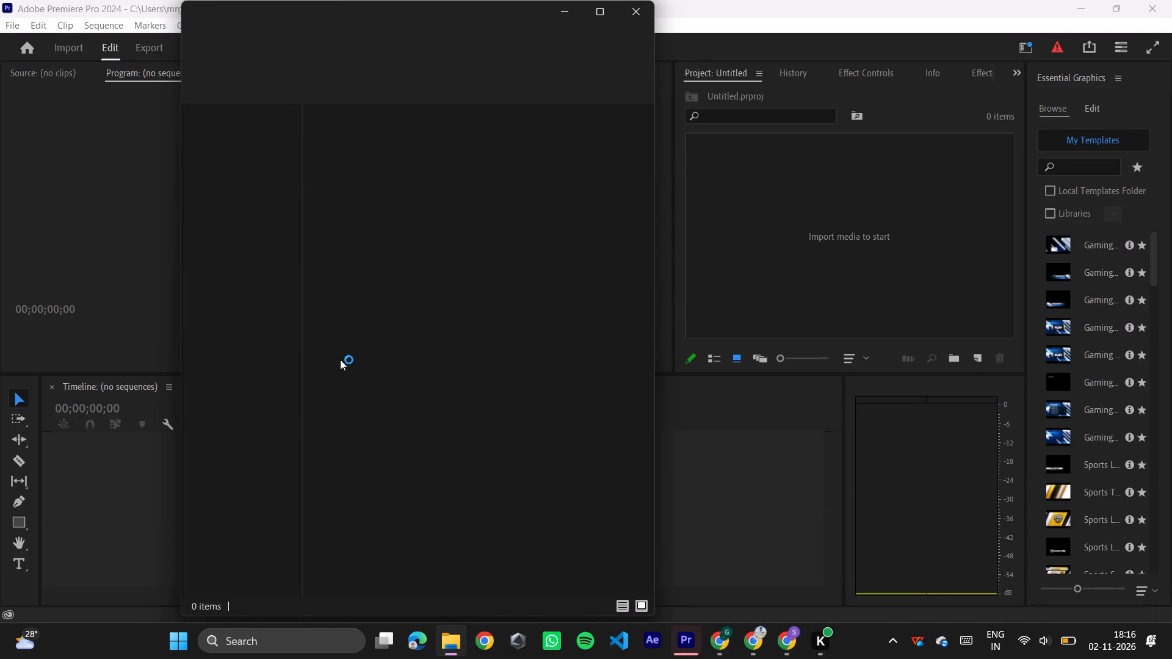
left_click(243, 339)
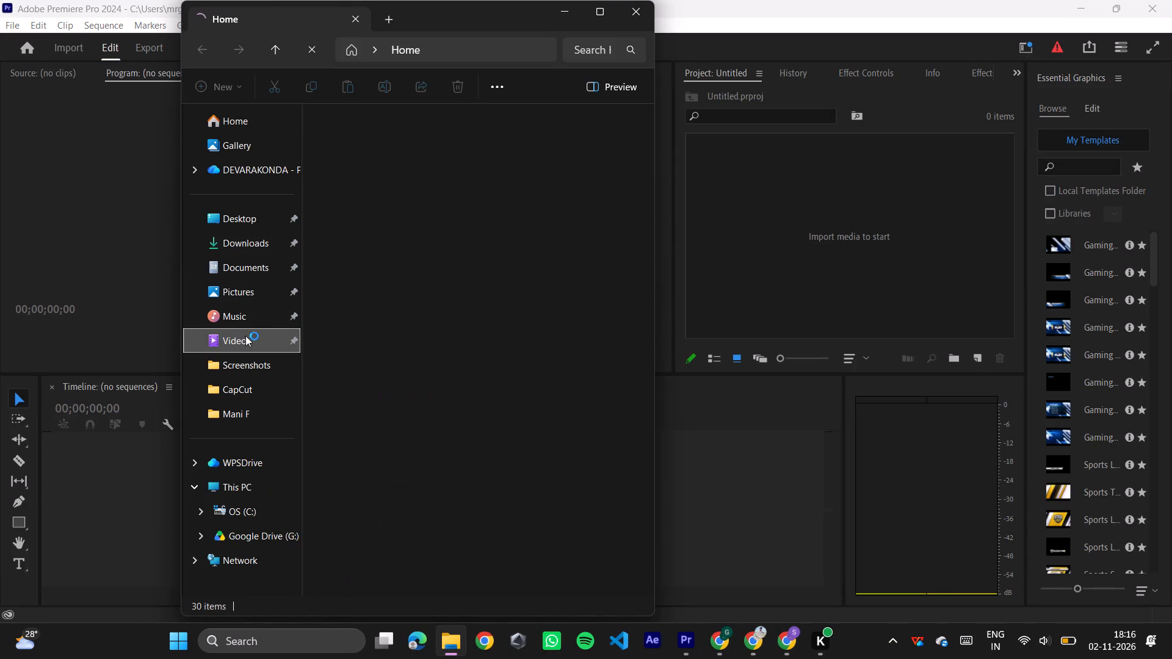
left_click(222, 287)
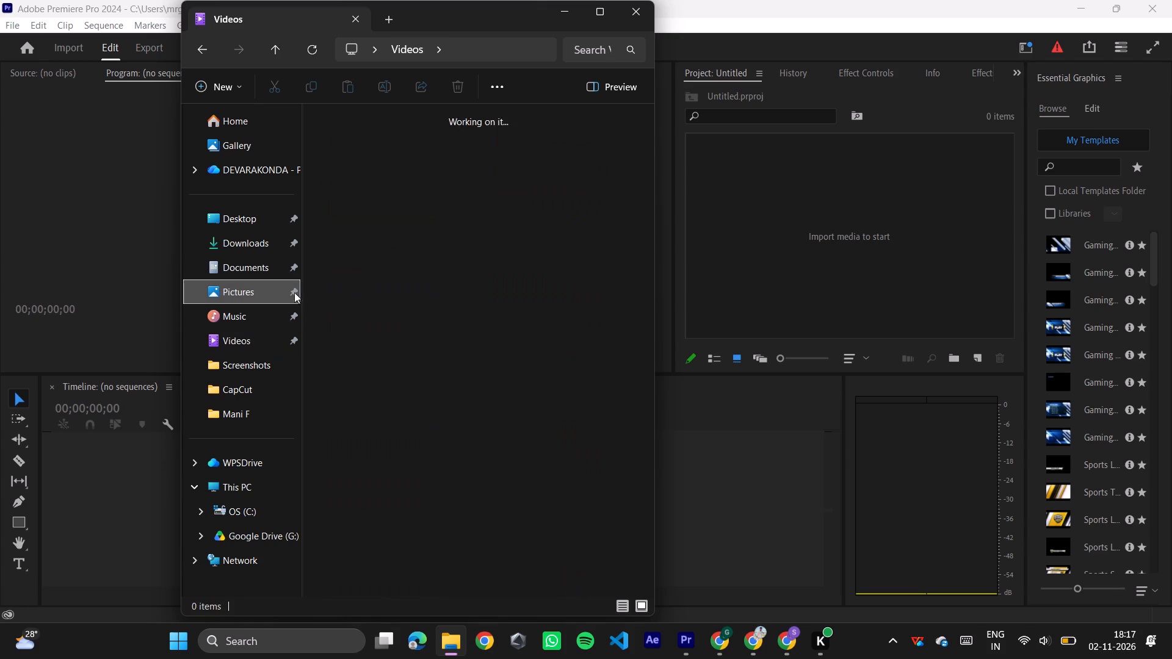
scroll(389, 303, "down", 10)
scroll(389, 303, "up", 7)
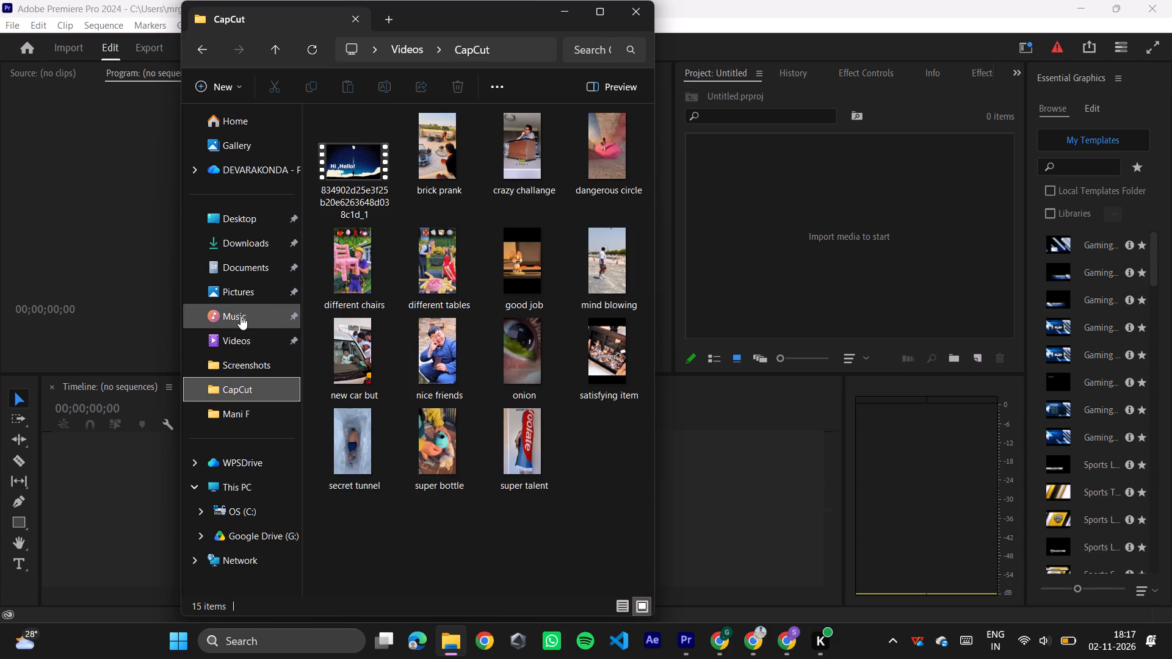
left_click(237, 339)
scroll(389, 289, "down", 2)
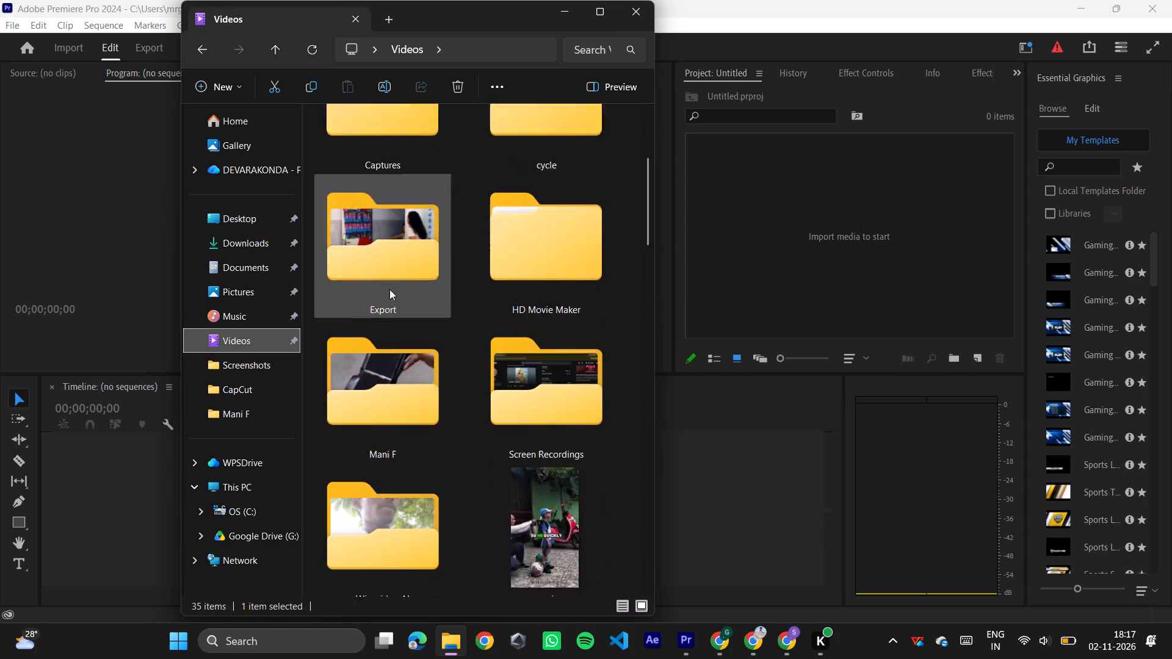
scroll(389, 289, "down", 5)
Find the WhatsApp Video 2026-04-24 at 7.09.26 PM in the Downloads folder and import it into the Premiere Pro project.
left_click(214, 245)
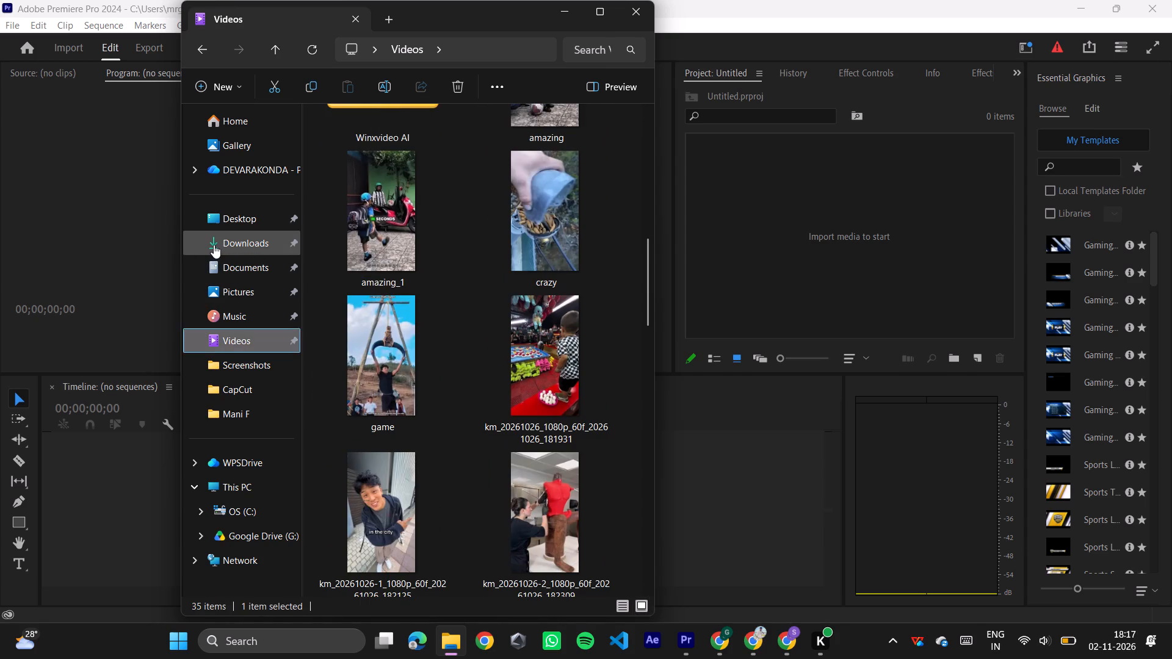
left_click(435, 296)
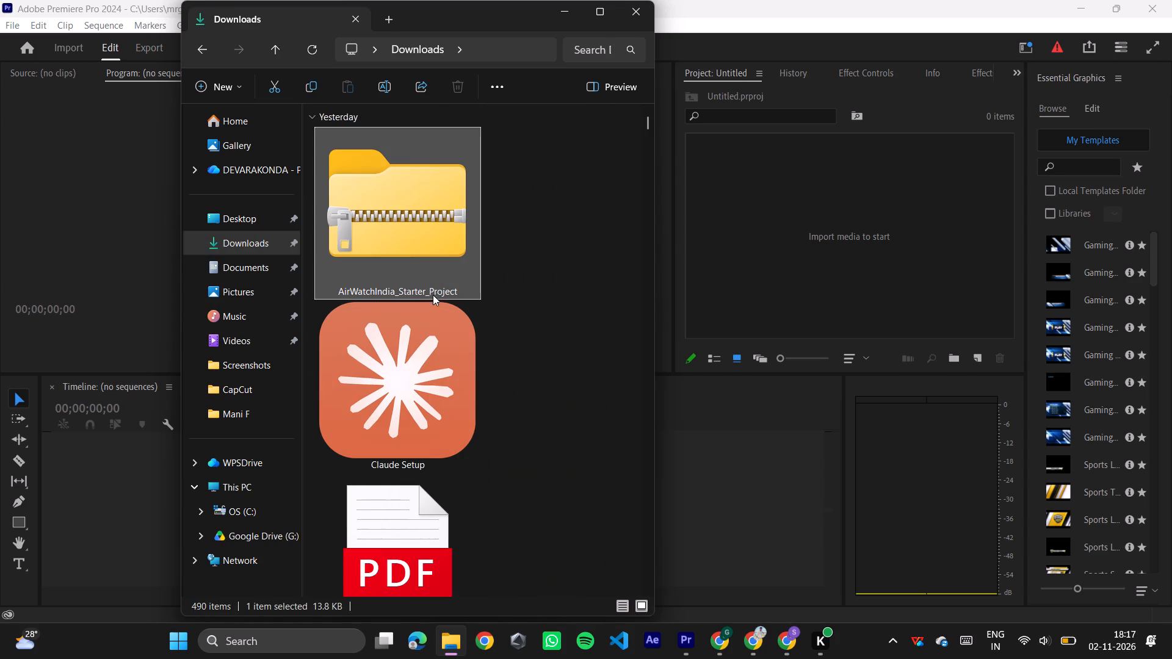
scroll(433, 321, "down", 15)
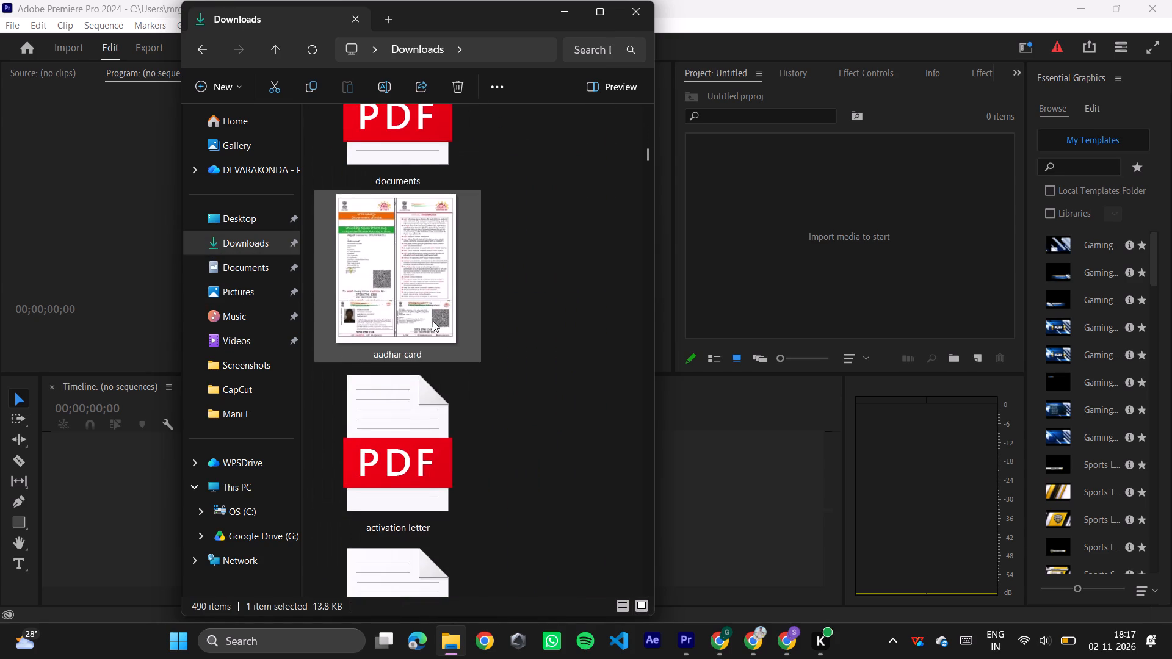
scroll(433, 321, "down", 16)
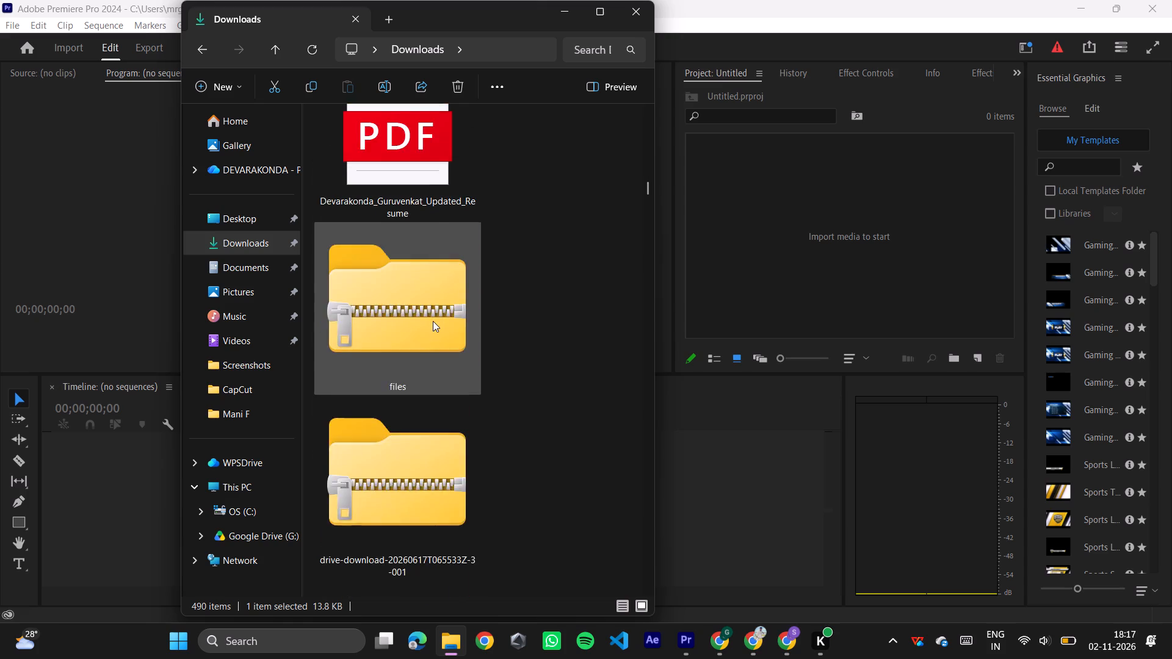
scroll(433, 321, "down", 13)
scroll(433, 321, "up", 2)
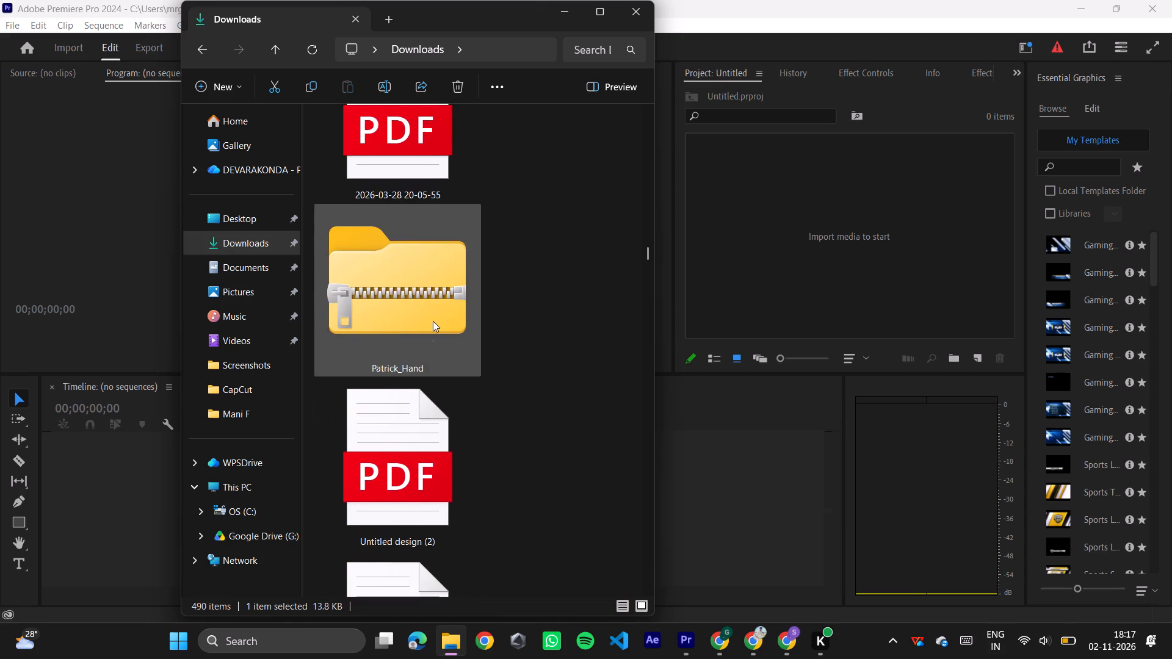
scroll(433, 321, "up", 10)
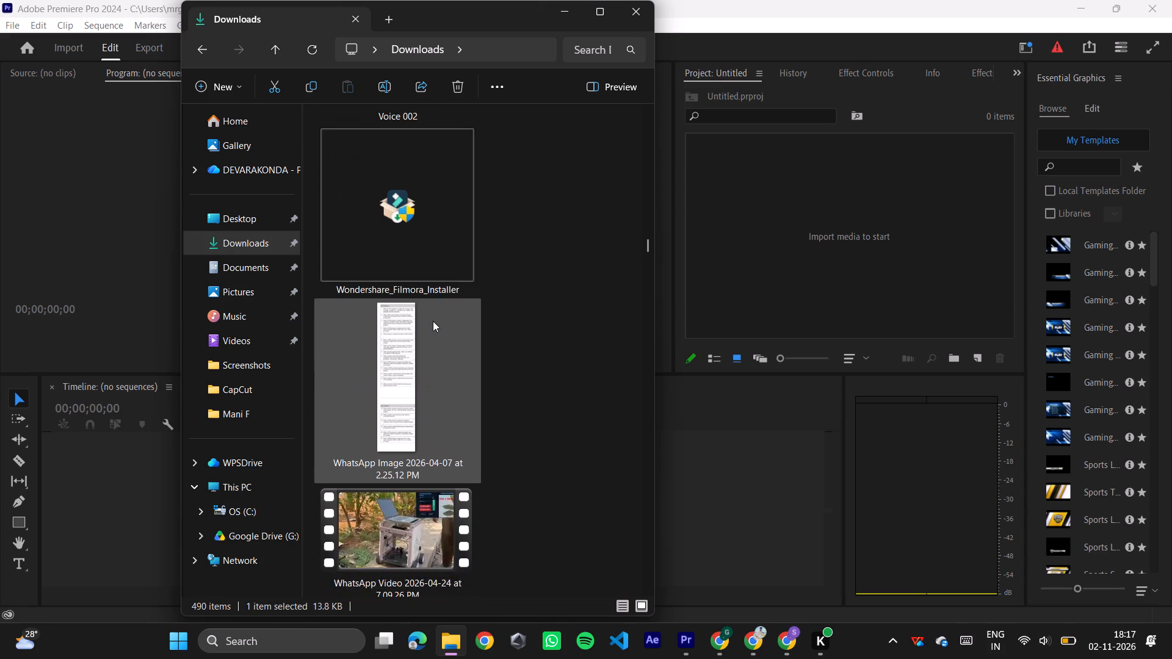
left_click_drag(410, 540, 810, 287)
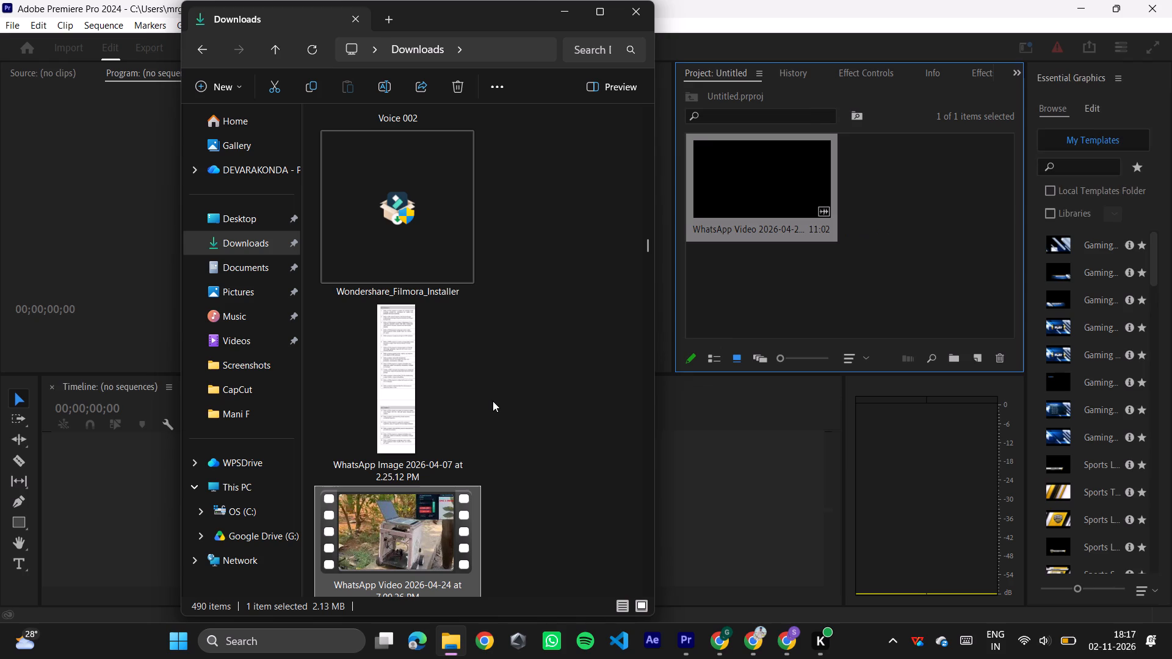
Find the Solar_Powered_Drone_Sprays_Fertilizer video in the Downloads folder and import it into the Premiere Pro project.
scroll(493, 401, "down", 13)
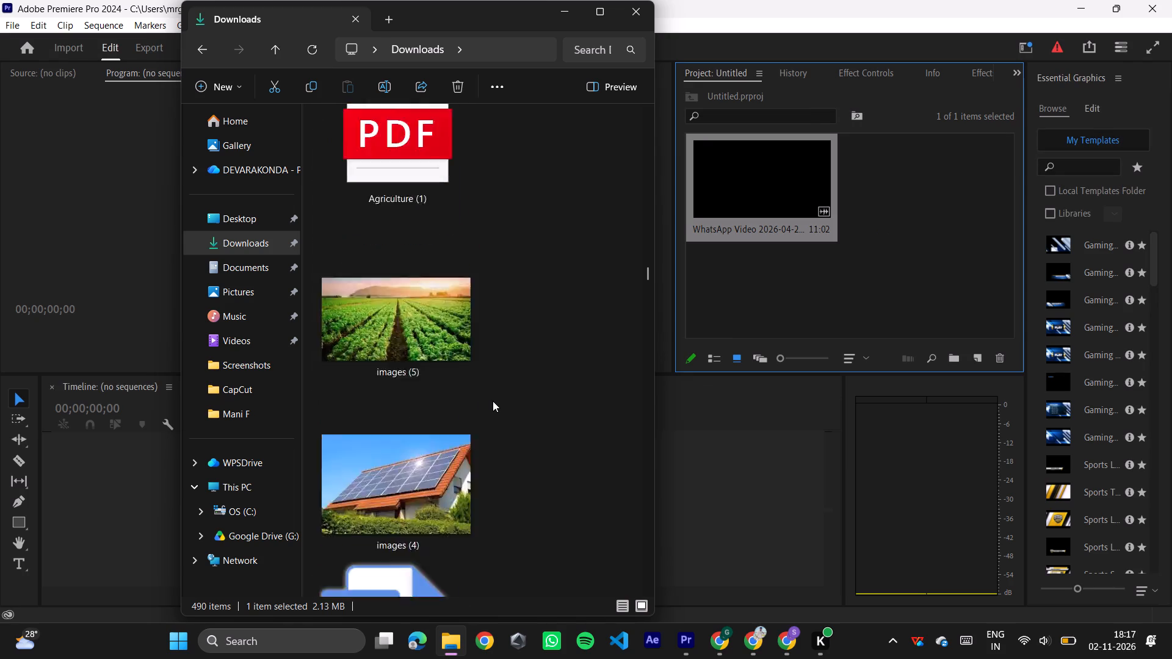
scroll(493, 401, "down", 2)
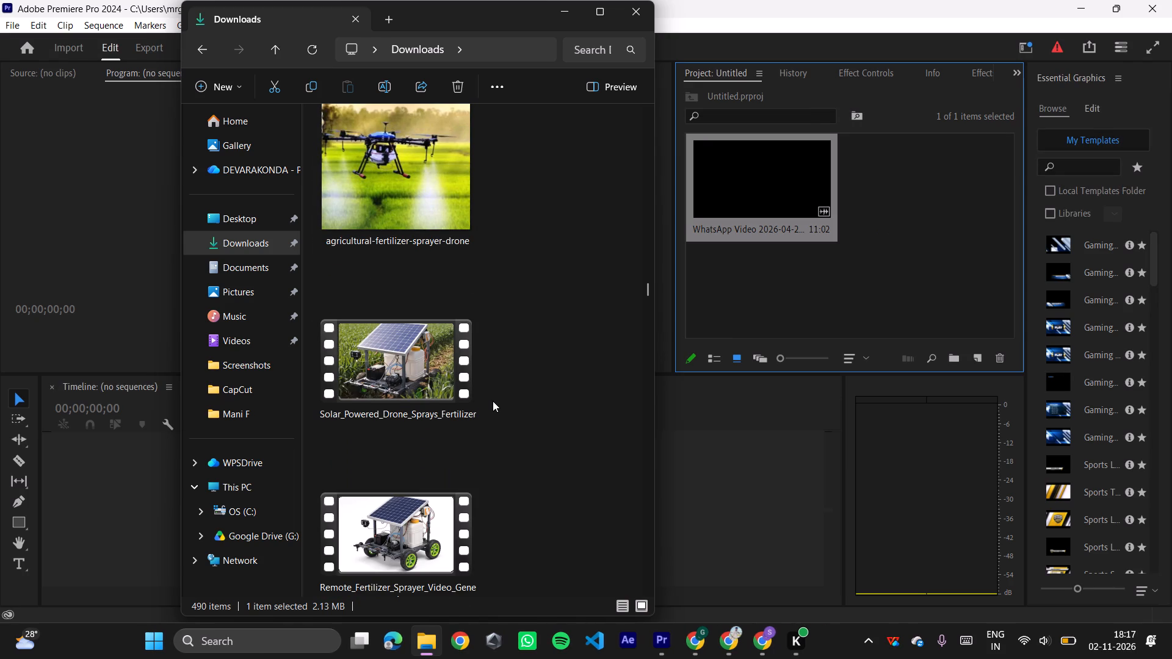
scroll(493, 401, "down", 5)
scroll(493, 401, "up", 3)
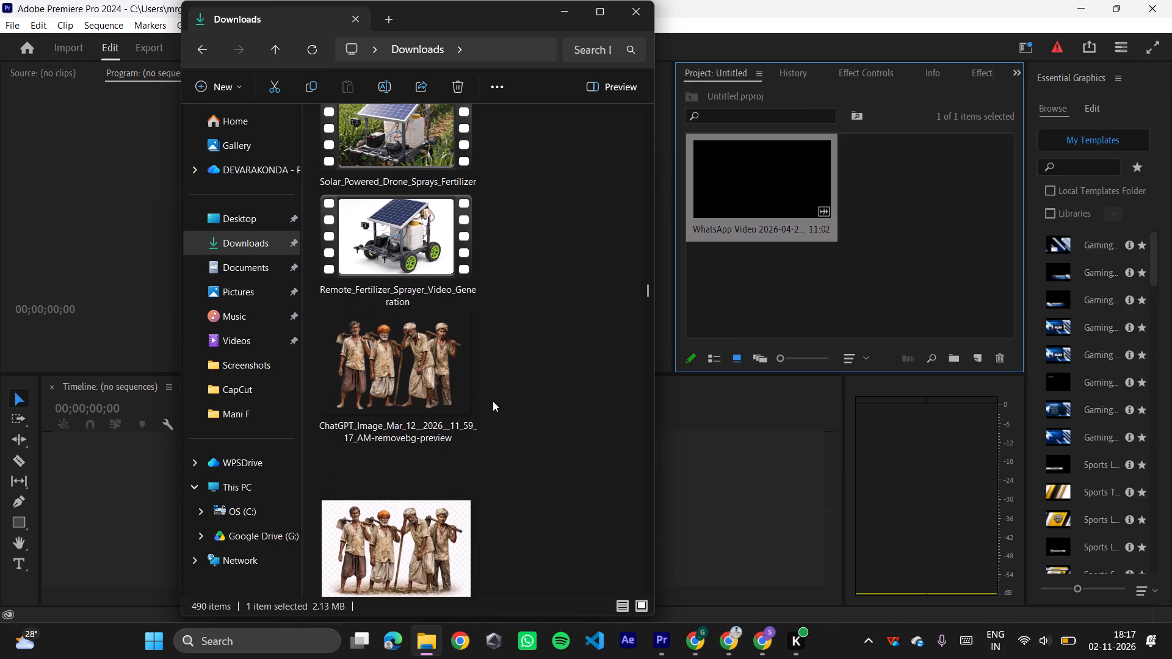
scroll(493, 401, "up", 2)
left_click_drag(410, 289, 871, 282)
Import the ChatGPT Image Mar 12, 2026, 11_59_17 AM picture of the farmers from Downloads into the project.
scroll(555, 308, "down", 5)
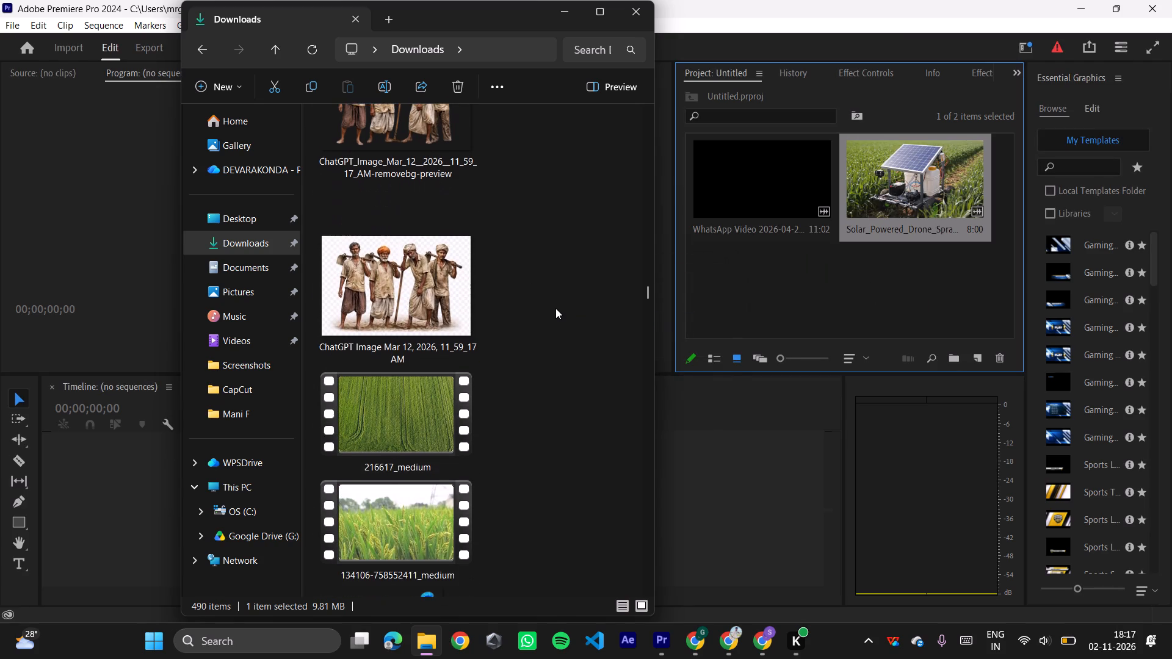
scroll(555, 308, "down", 1)
left_click_drag(405, 264, 784, 286)
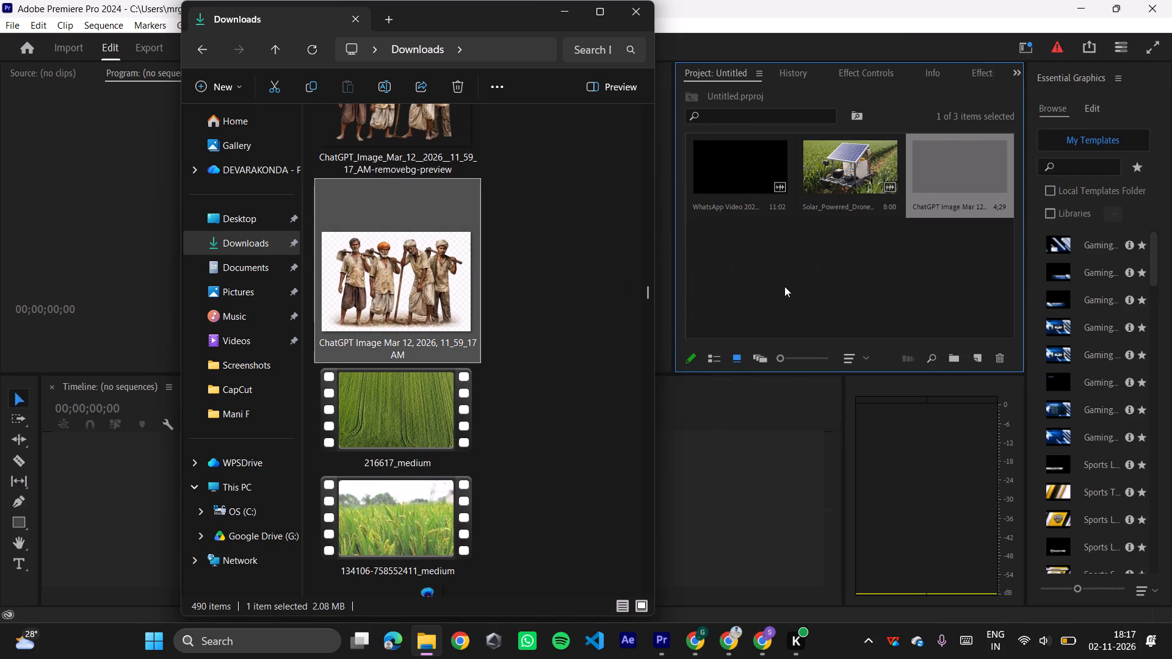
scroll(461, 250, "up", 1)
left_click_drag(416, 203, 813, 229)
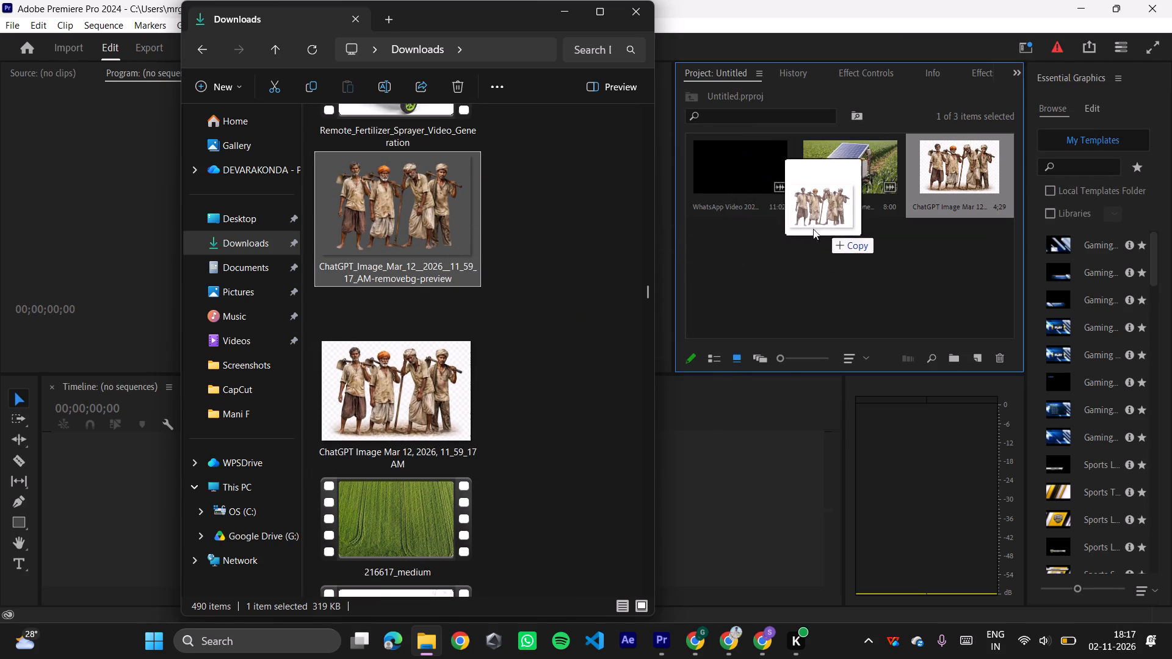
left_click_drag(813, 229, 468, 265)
scroll(468, 264, "up", 3)
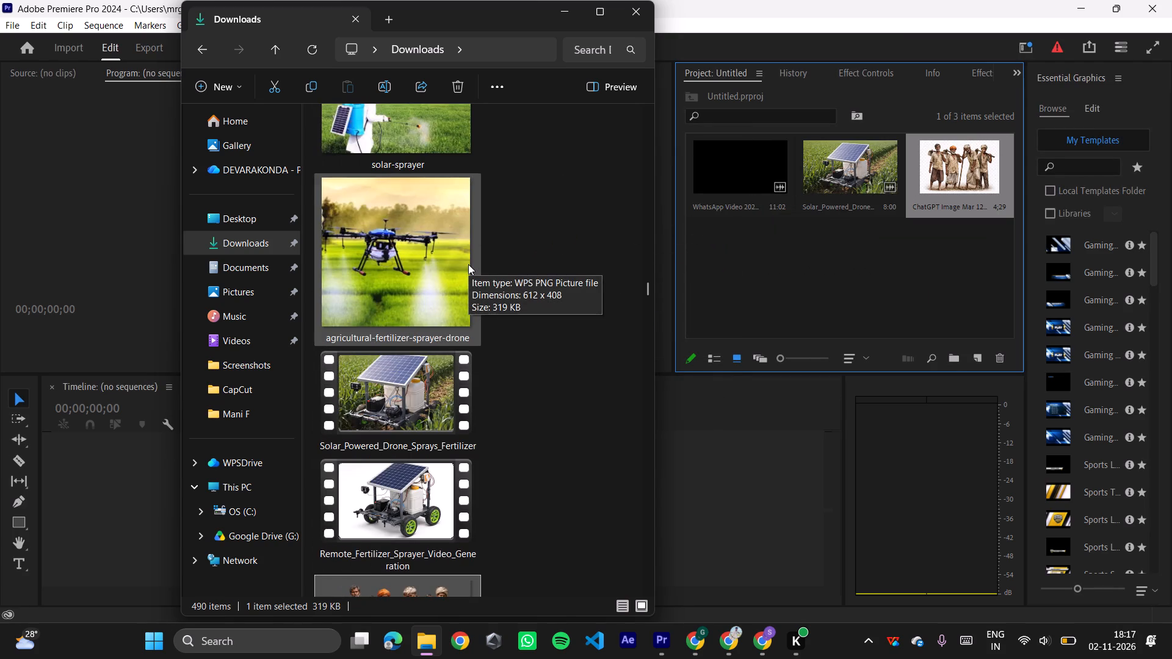
scroll(468, 264, "up", 1)
scroll(468, 264, "down", 8)
scroll(468, 264, "up", 1)
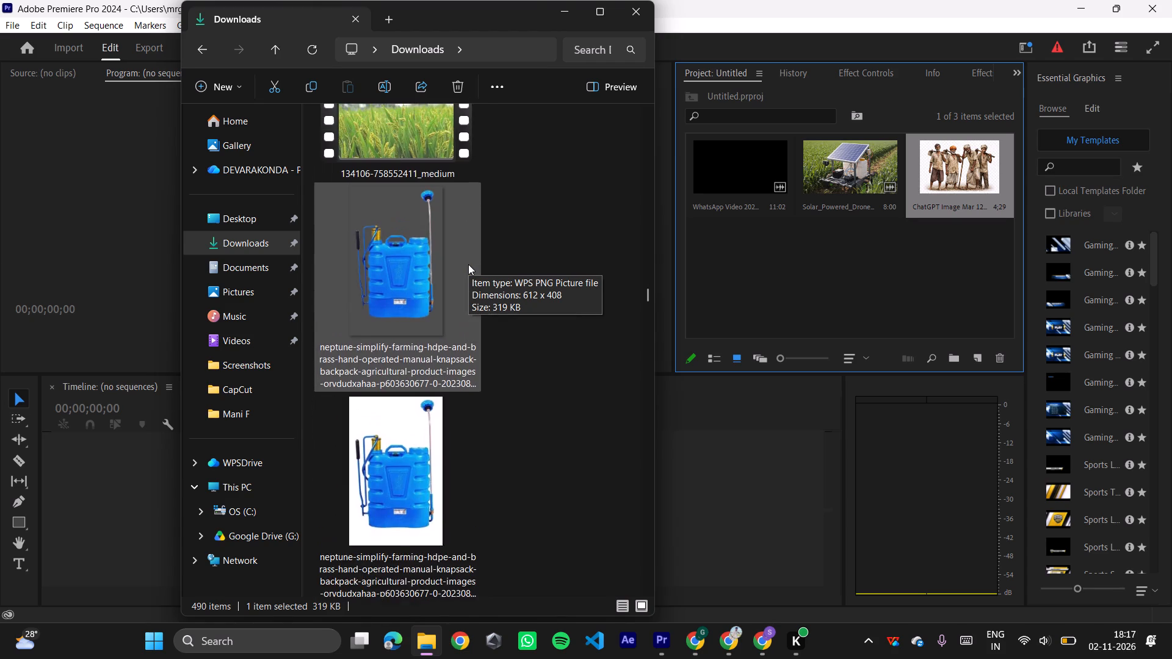
scroll(468, 264, "up", 1)
left_click_drag(409, 125, 820, 270)
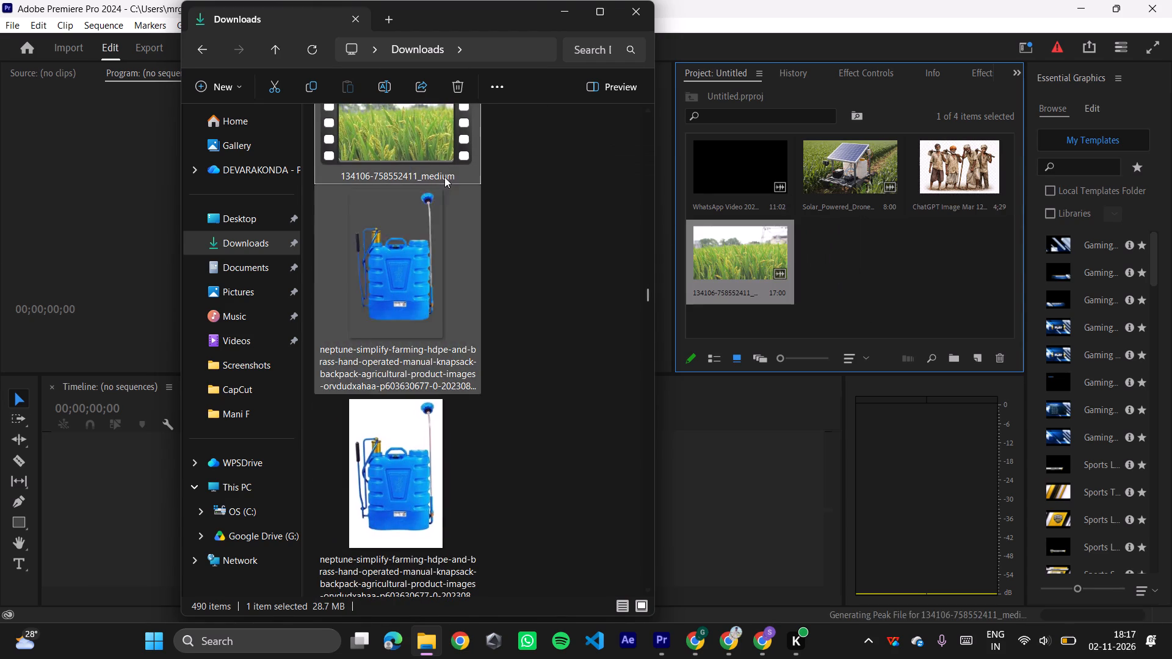
Import the 5046217-hd_1920_1080_24fps green field video from Downloads into the project.
scroll(599, 257, "down", 6)
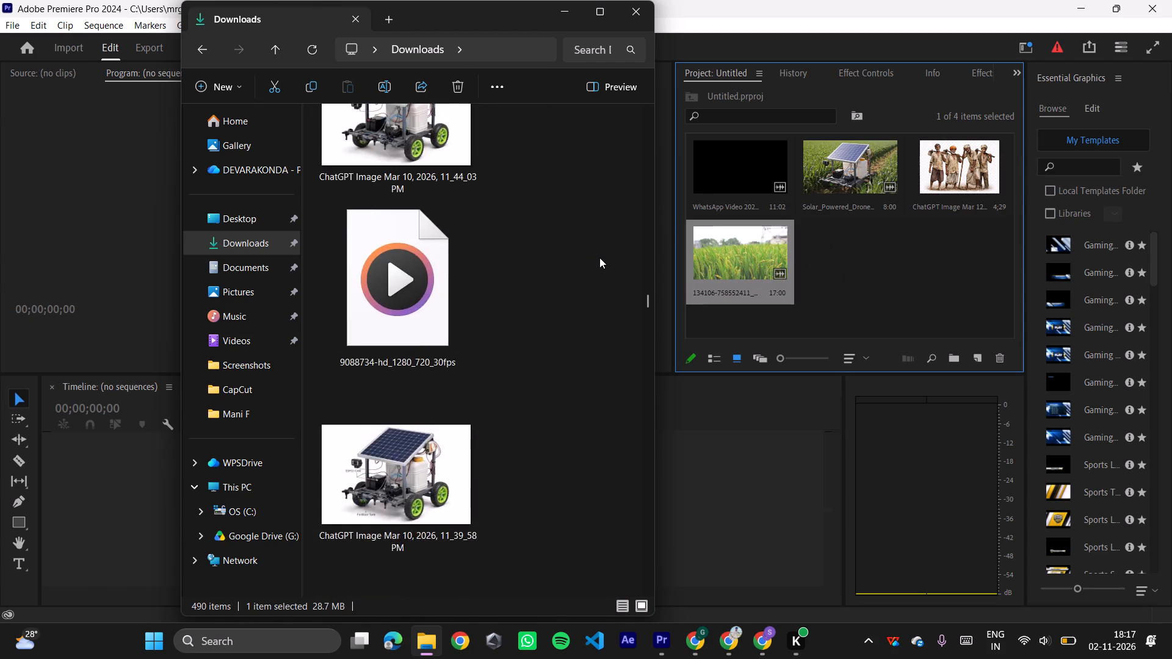
scroll(599, 257, "up", 4)
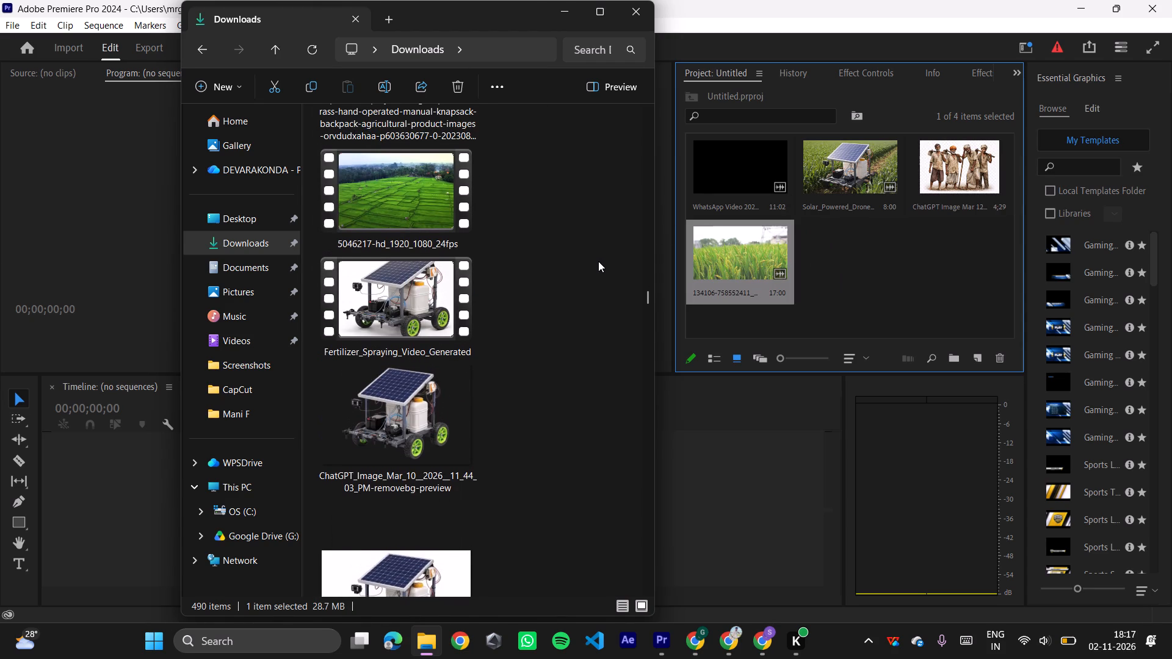
left_click_drag(370, 204, 903, 292)
Import the 9088734-hd_1280_720_30fps video of a farmer spraying crops from Downloads into the project.
scroll(589, 329, "down", 2)
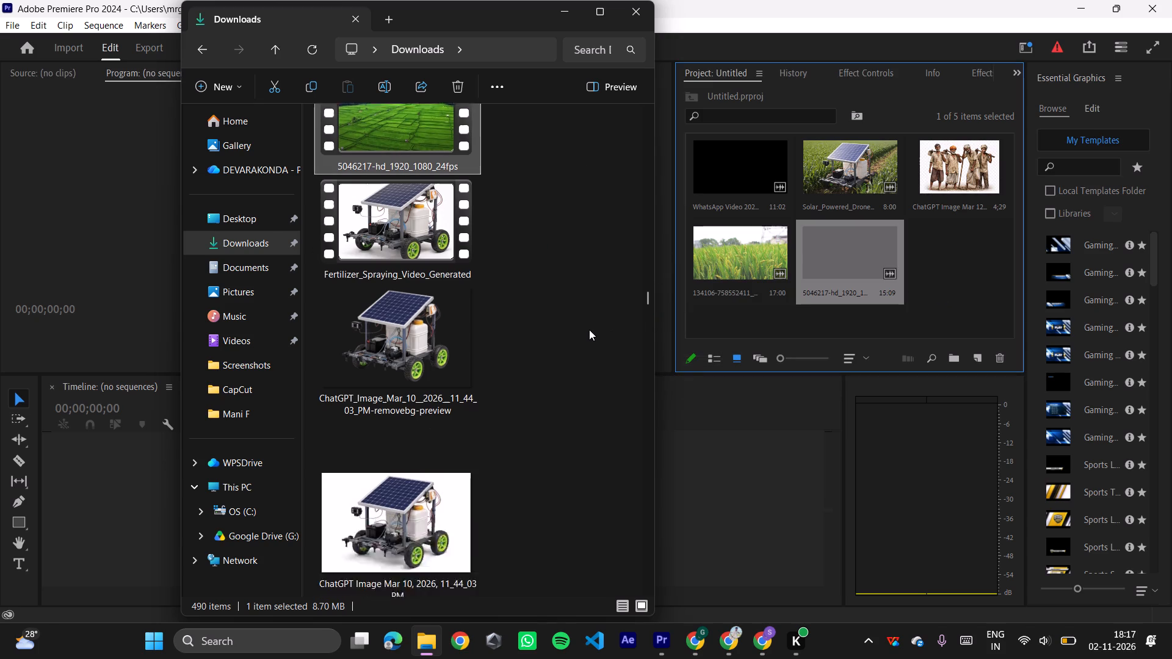
scroll(589, 329, "down", 4)
left_click_drag(387, 190, 958, 280)
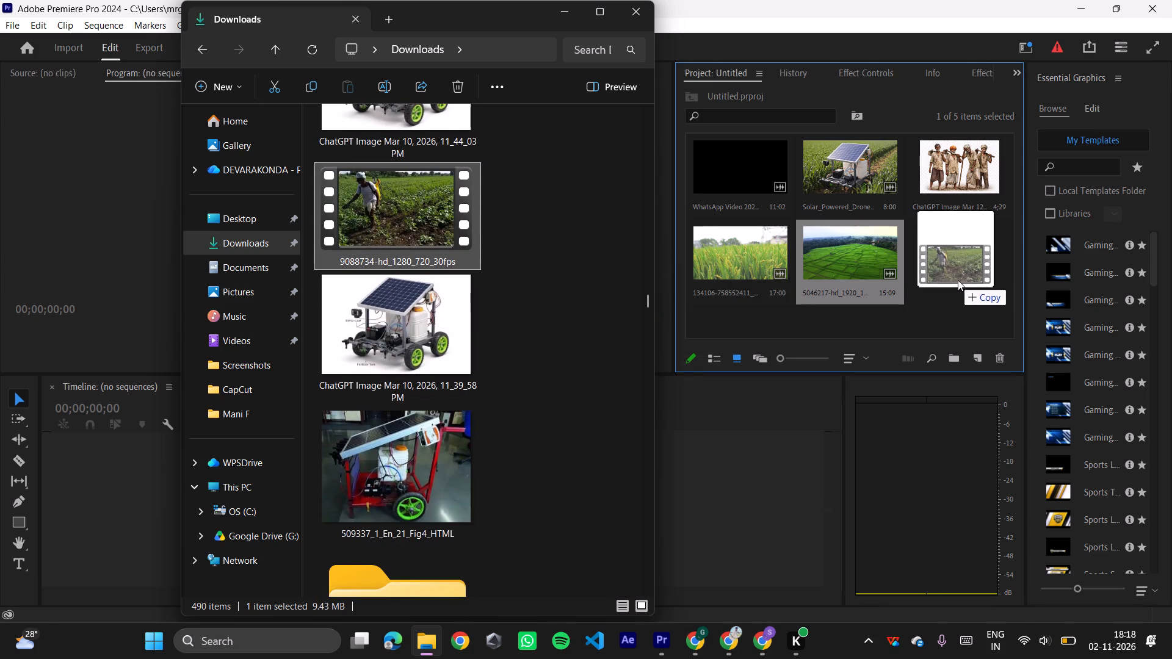
left_click_drag(958, 280, 958, 281)
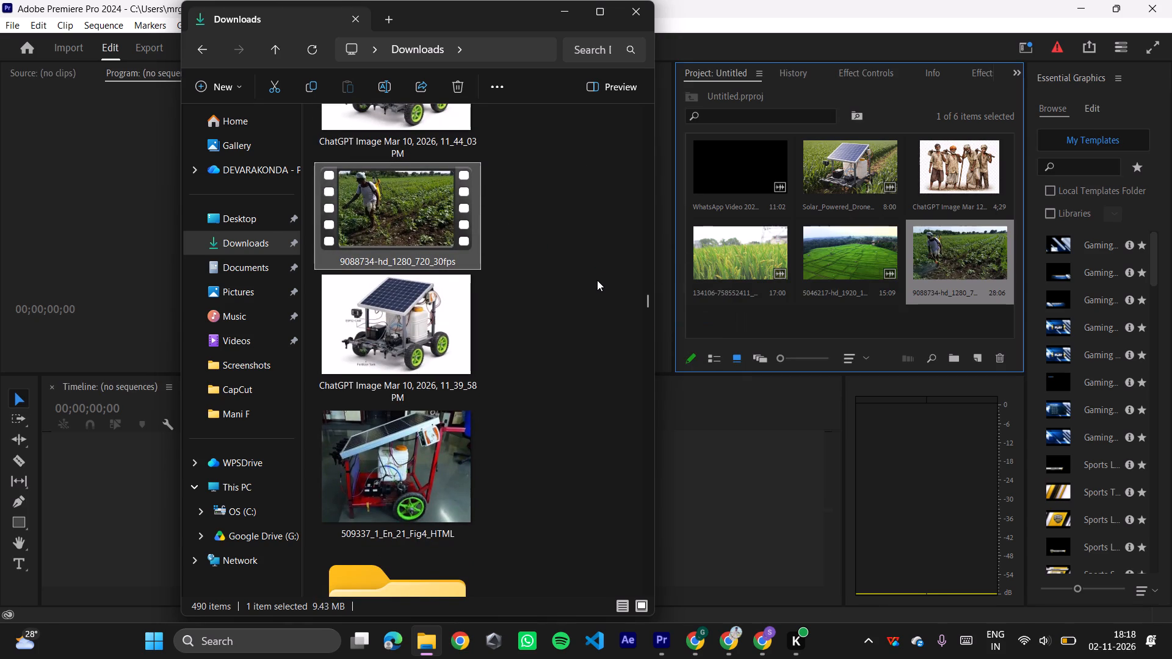
Switch to Premiere Pro and create a sequence from the WhatsApp Video 2026-04-24 clip, starting at the beginning of the timeline.
left_click(789, 464)
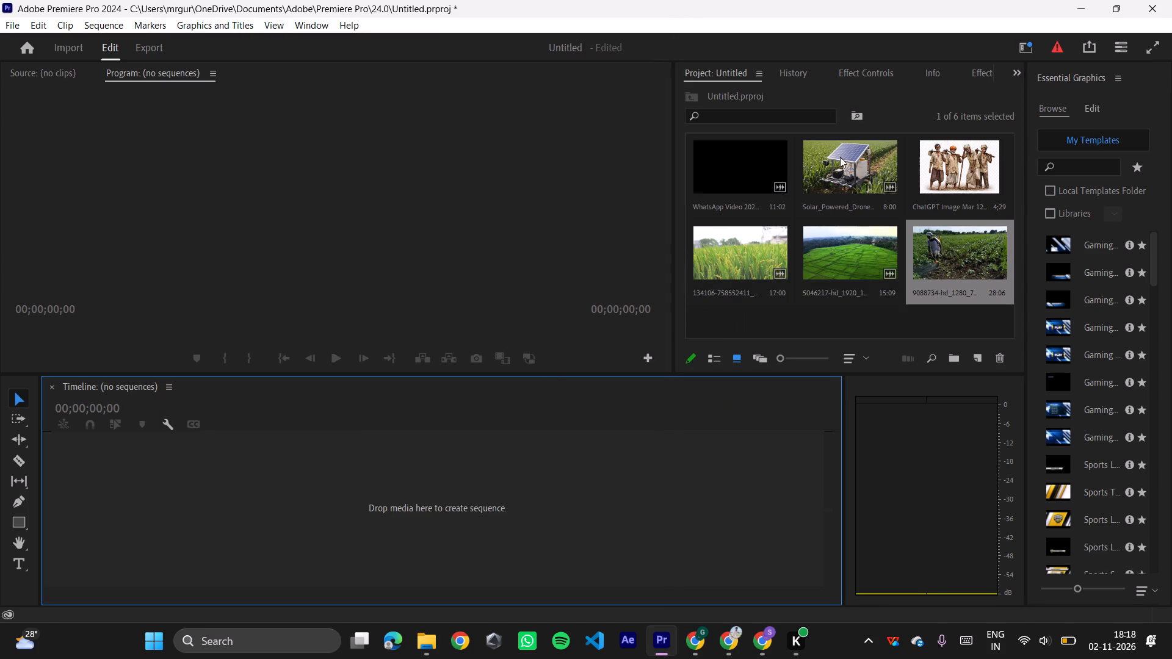
left_click_drag(743, 173, 238, 447)
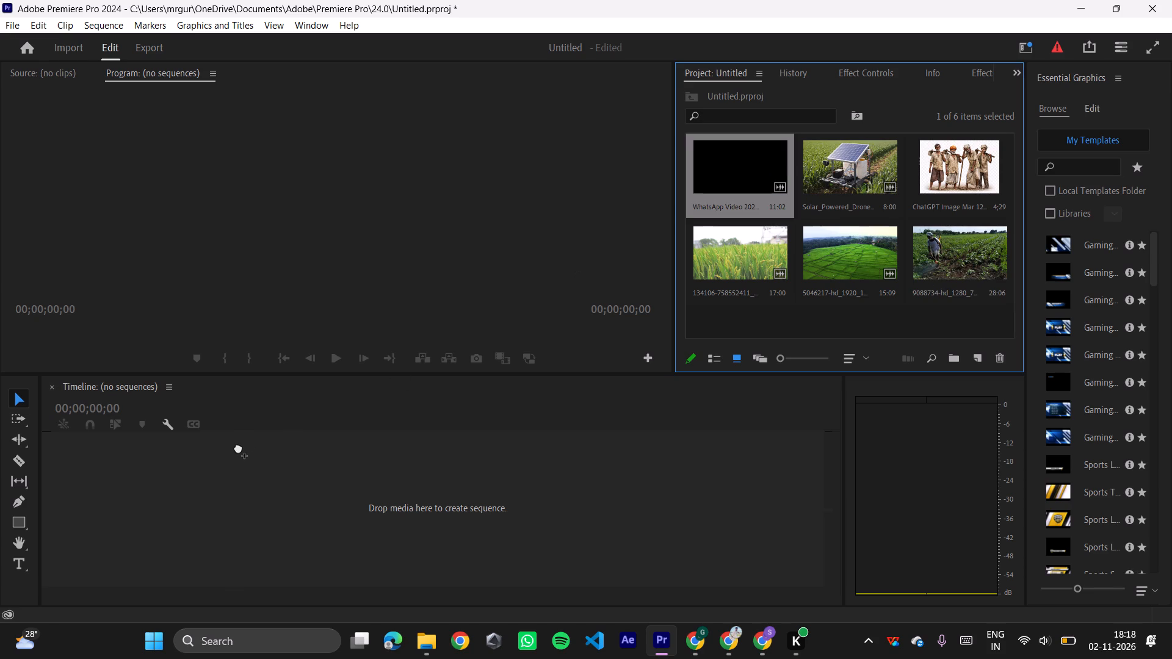
left_click_drag(238, 447, 106, 475)
left_click(739, 159)
left_click(560, 551)
left_click(560, 541)
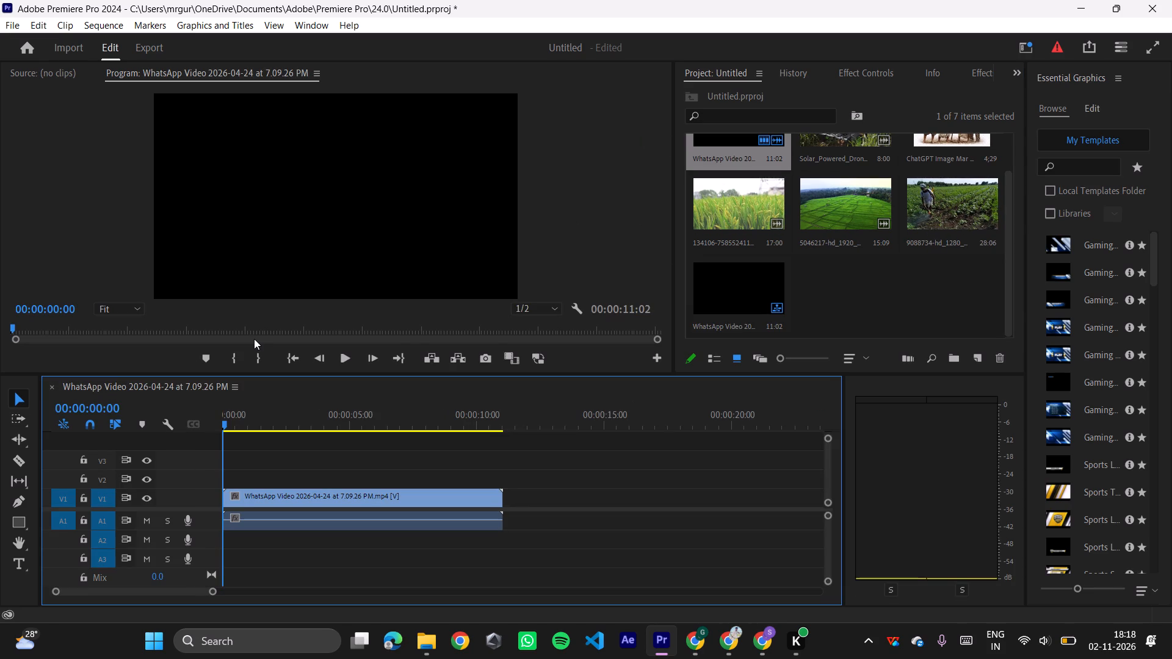
Play back the opening seconds of the WhatsApp clip in the sequence.
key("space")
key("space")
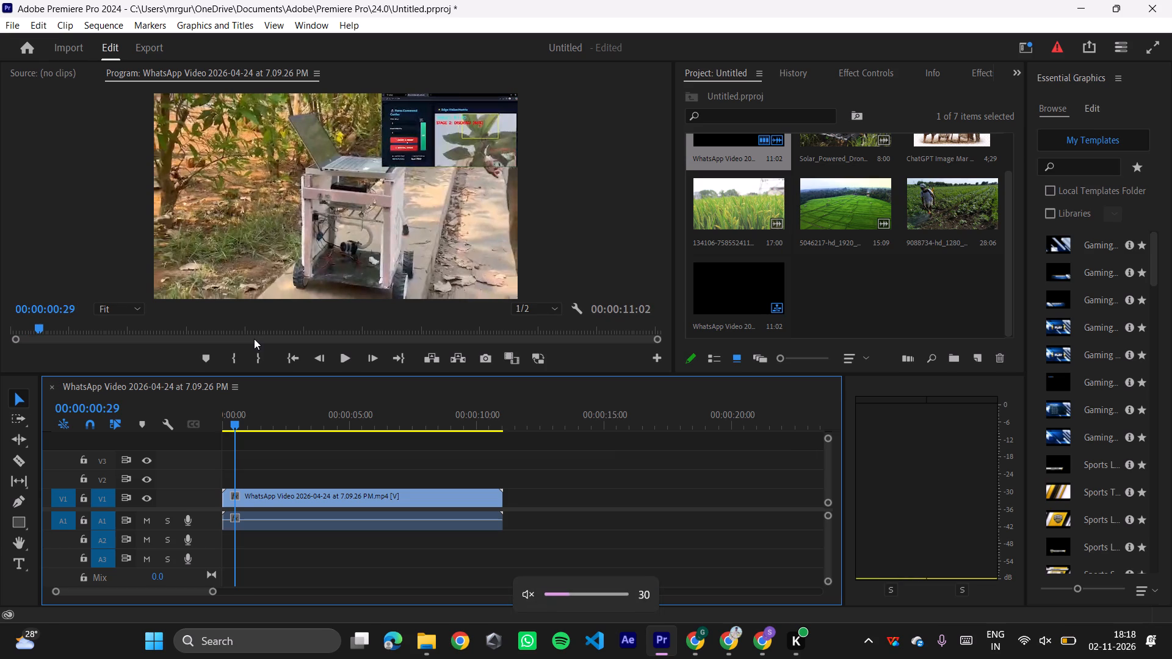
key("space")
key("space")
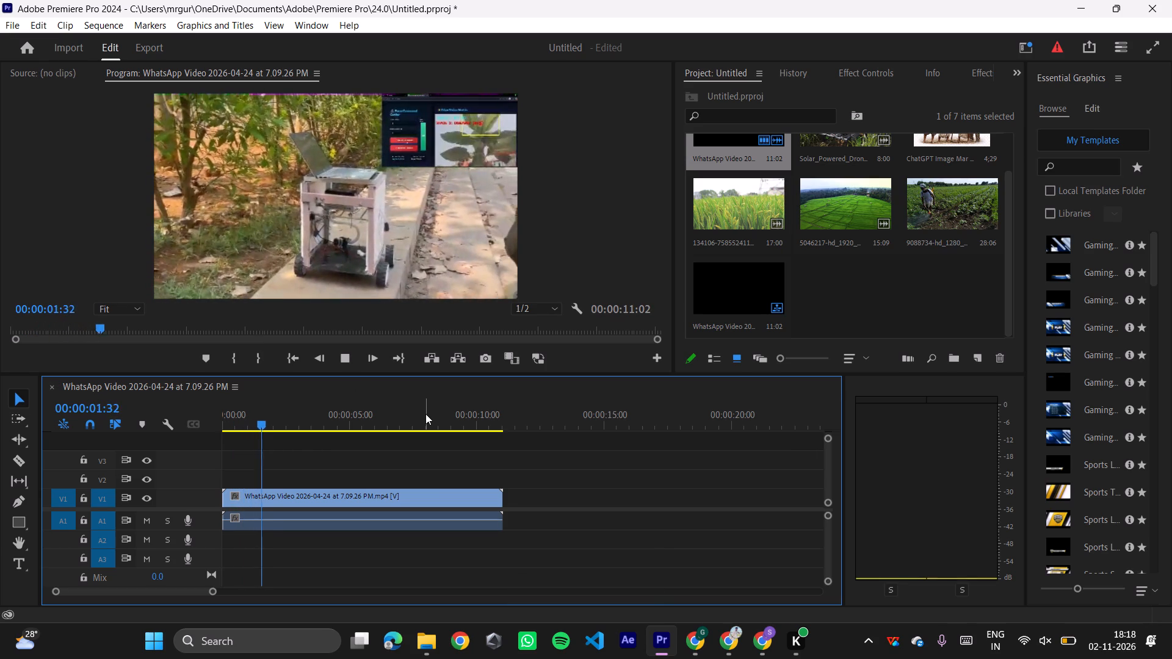
left_click_drag(733, 196, 681, 329)
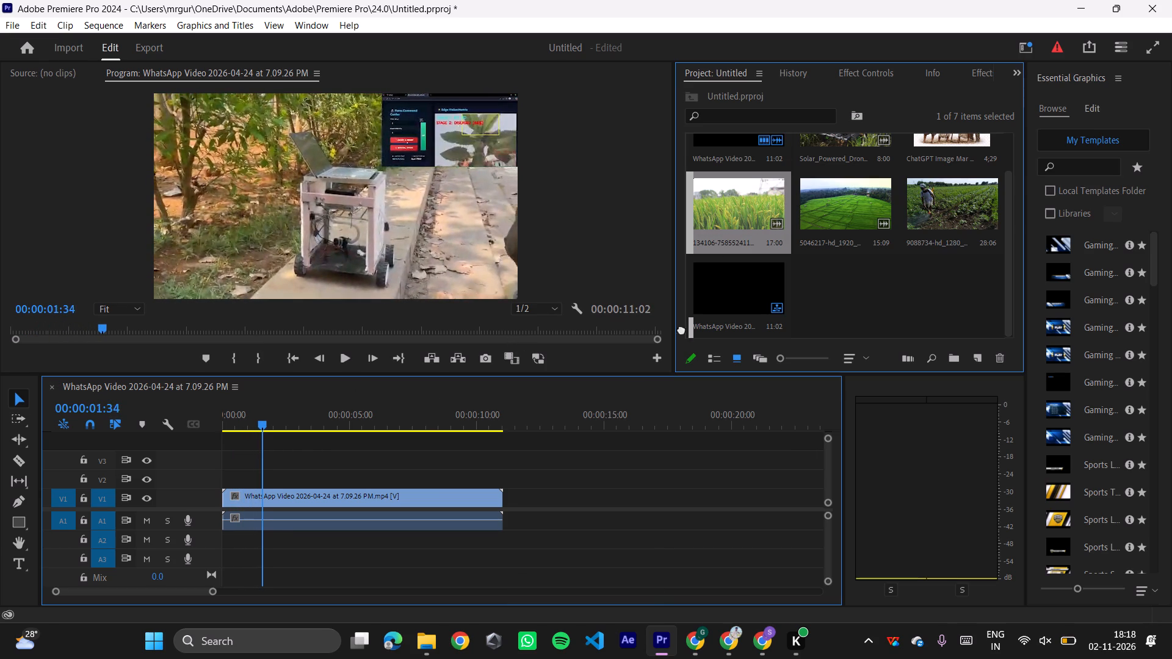
left_click_drag(681, 329, 551, 452)
left_click_drag(551, 452, 496, 569)
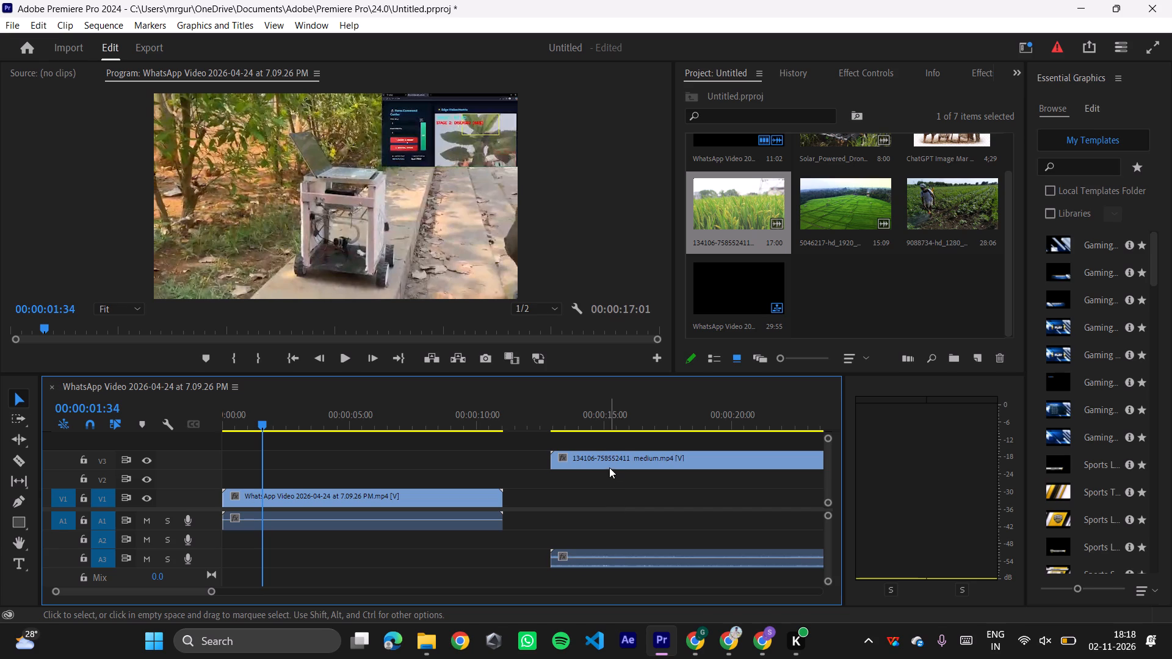
left_click(609, 467)
left_click_drag(609, 459, 546, 502)
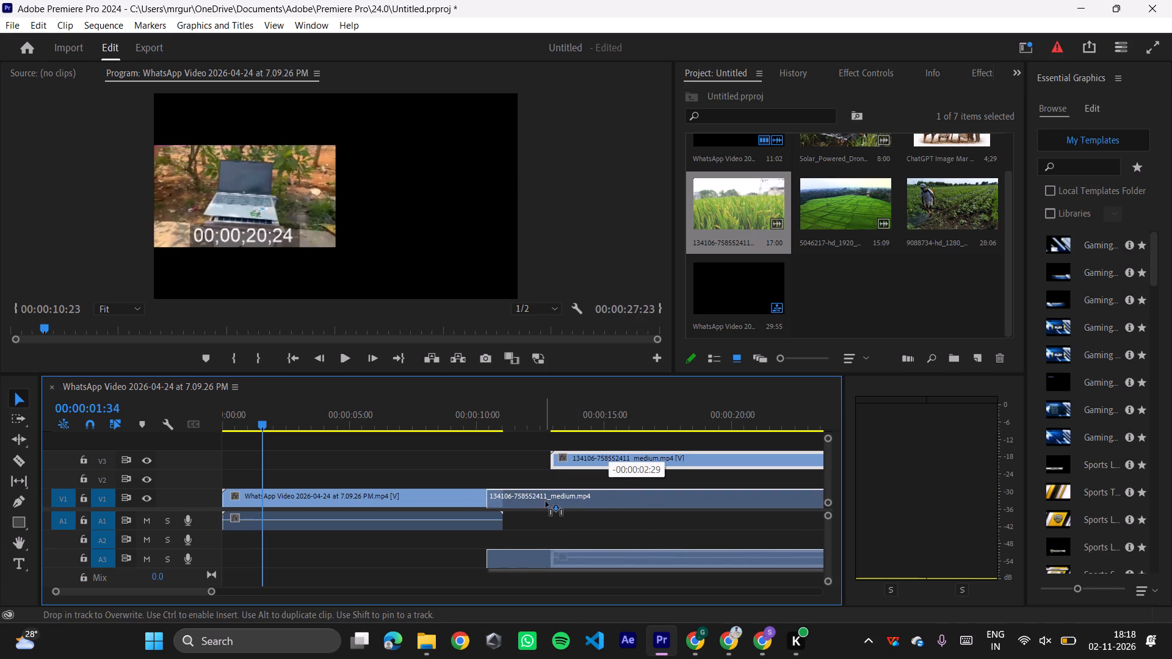
left_click_drag(546, 502, 559, 505)
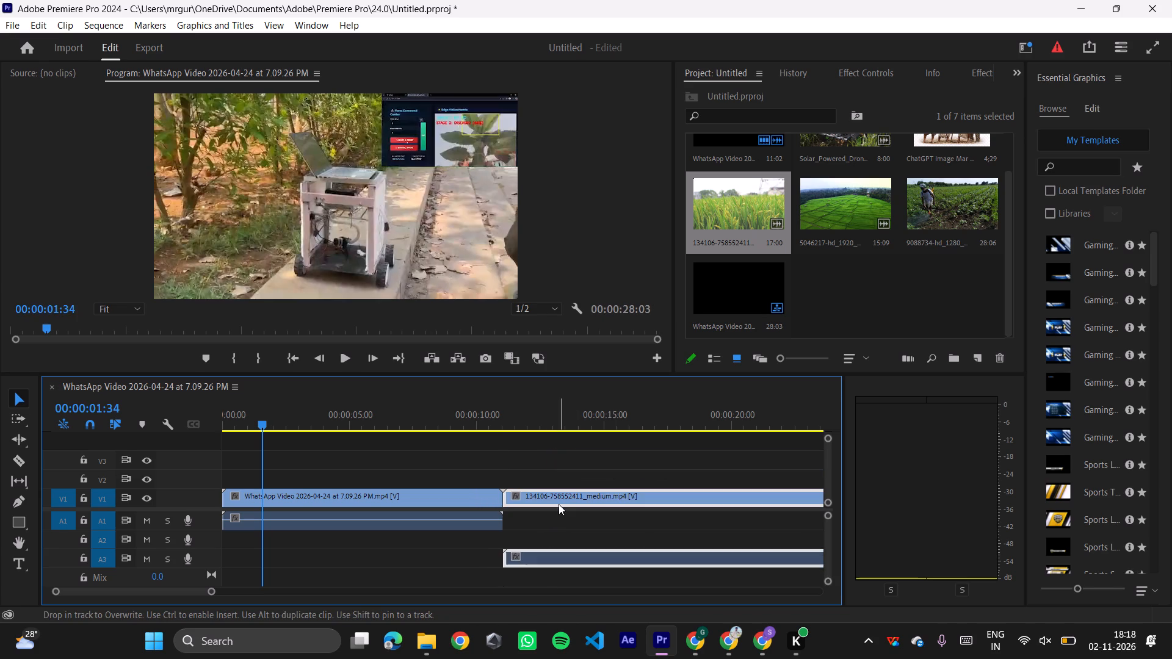
left_click_drag(559, 556, 551, 517)
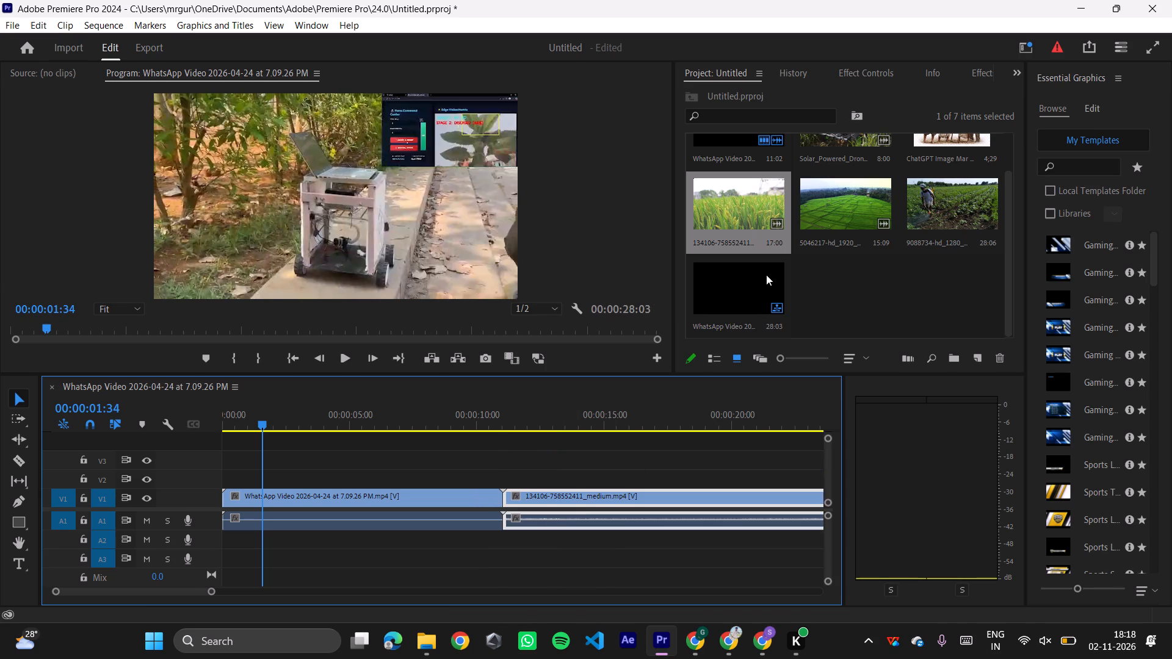
scroll(689, 393, "left", 2)
scroll(464, 475, "left", 10)
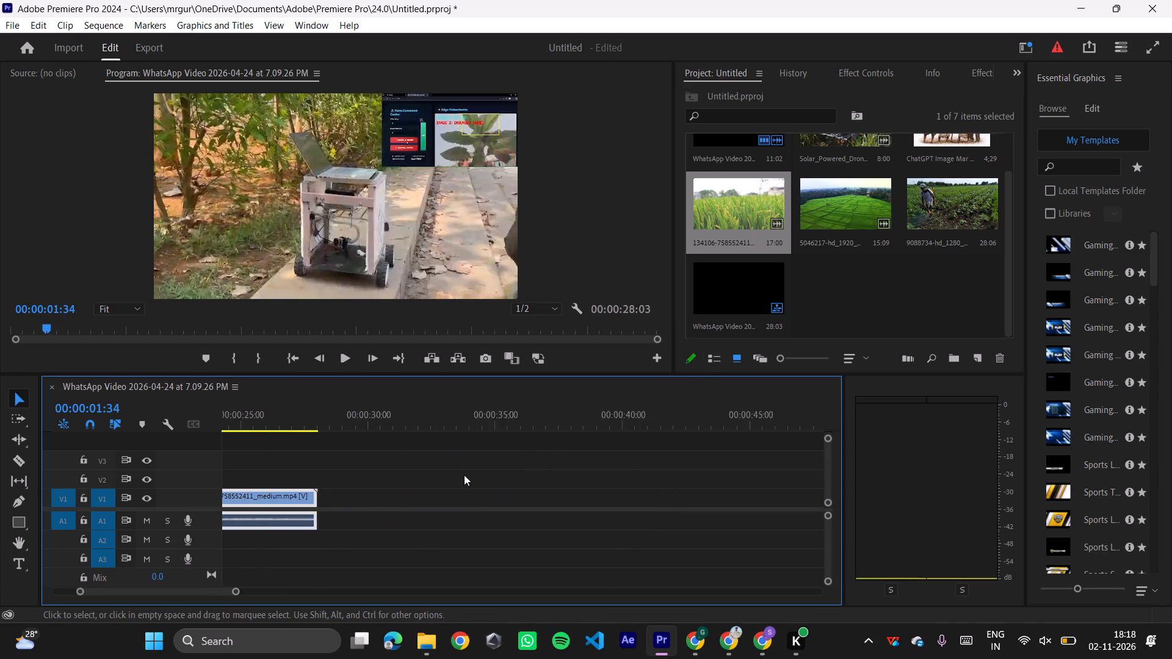
scroll(464, 475, "left", 4)
scroll(464, 475, "right", 14)
left_click_drag(259, 426, 259, 425)
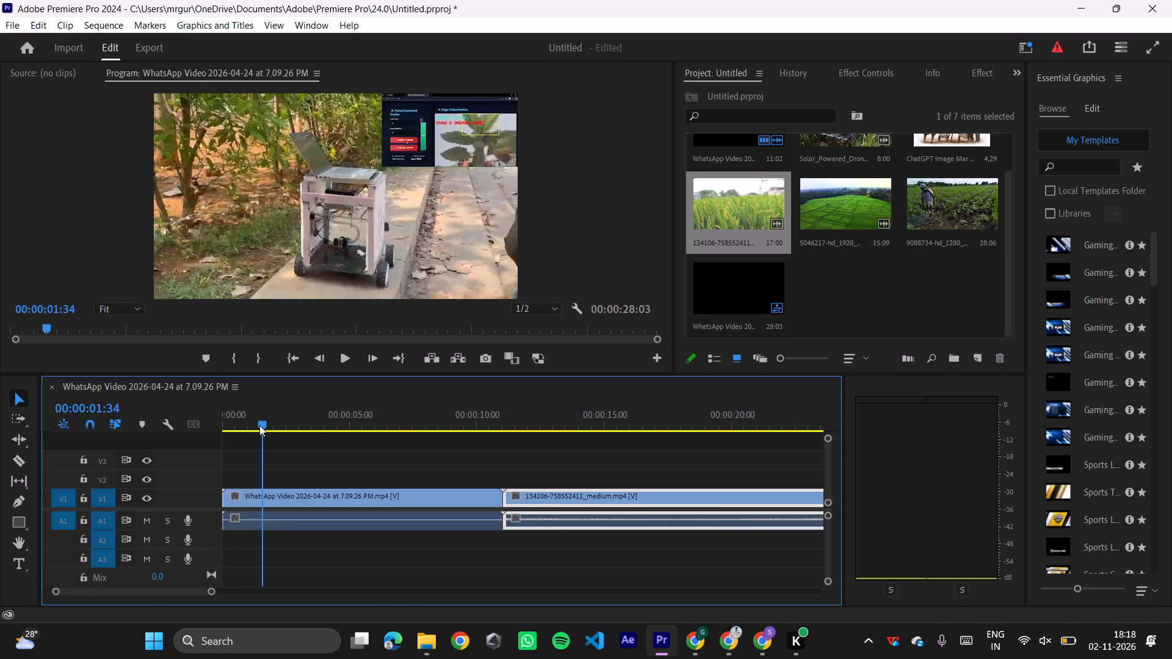
left_click_drag(259, 425, 627, 476)
left_click_drag(661, 487, 705, 477)
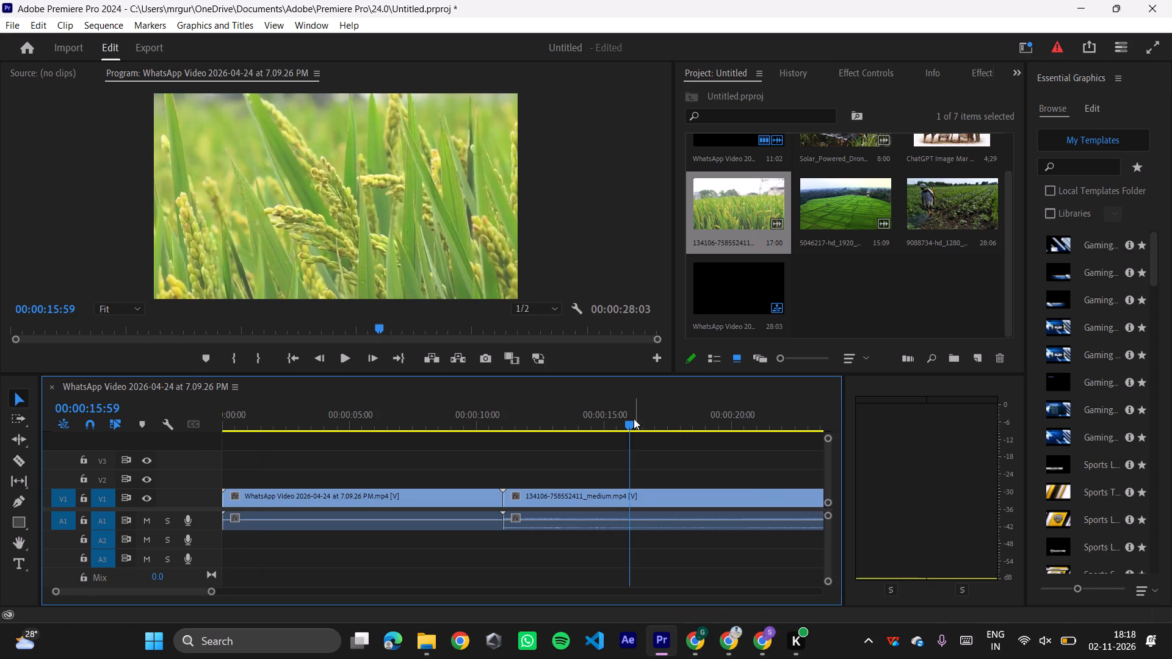
left_click_drag(624, 421, 578, 495)
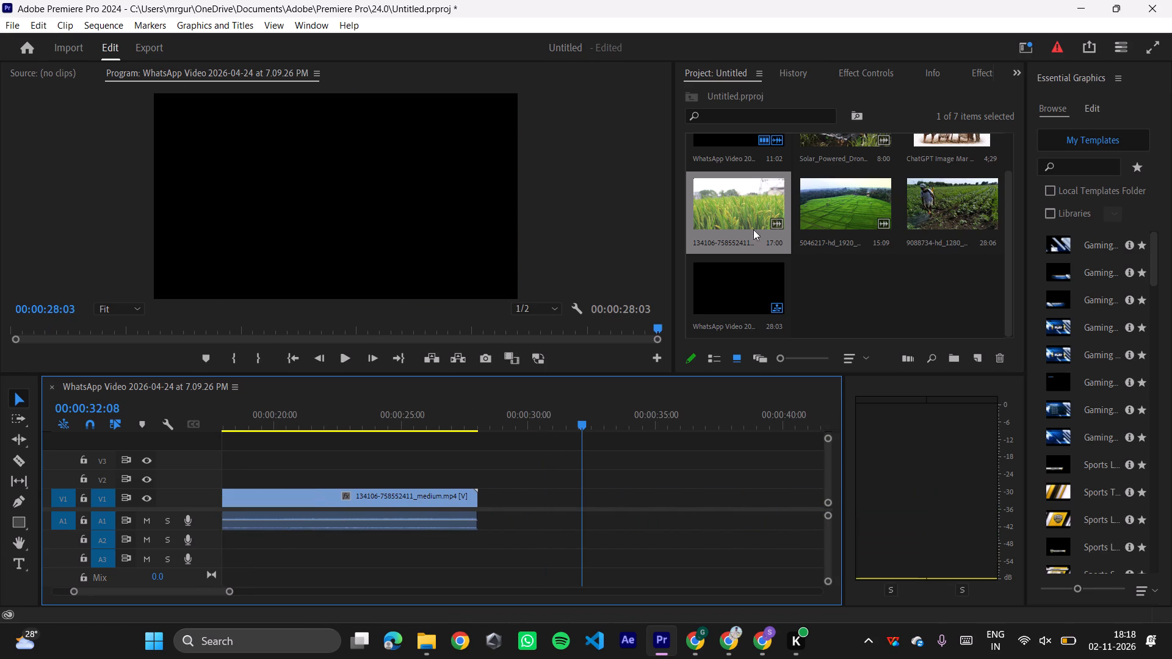
left_click_drag(823, 191, 487, 529)
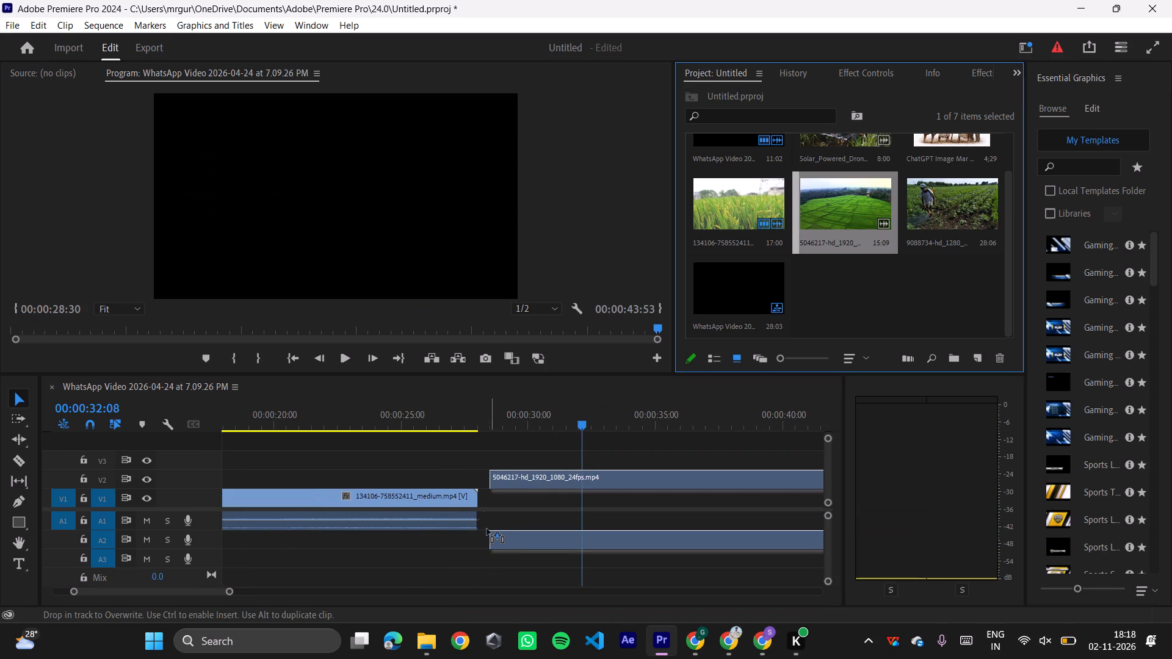
left_click_drag(487, 529, 487, 528)
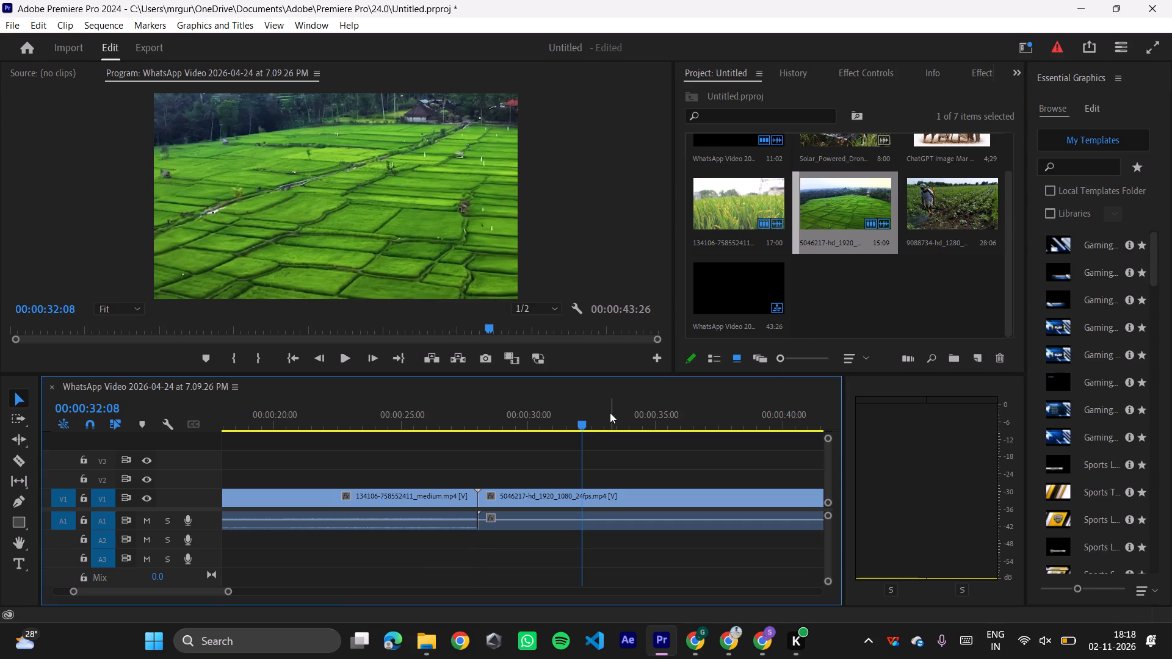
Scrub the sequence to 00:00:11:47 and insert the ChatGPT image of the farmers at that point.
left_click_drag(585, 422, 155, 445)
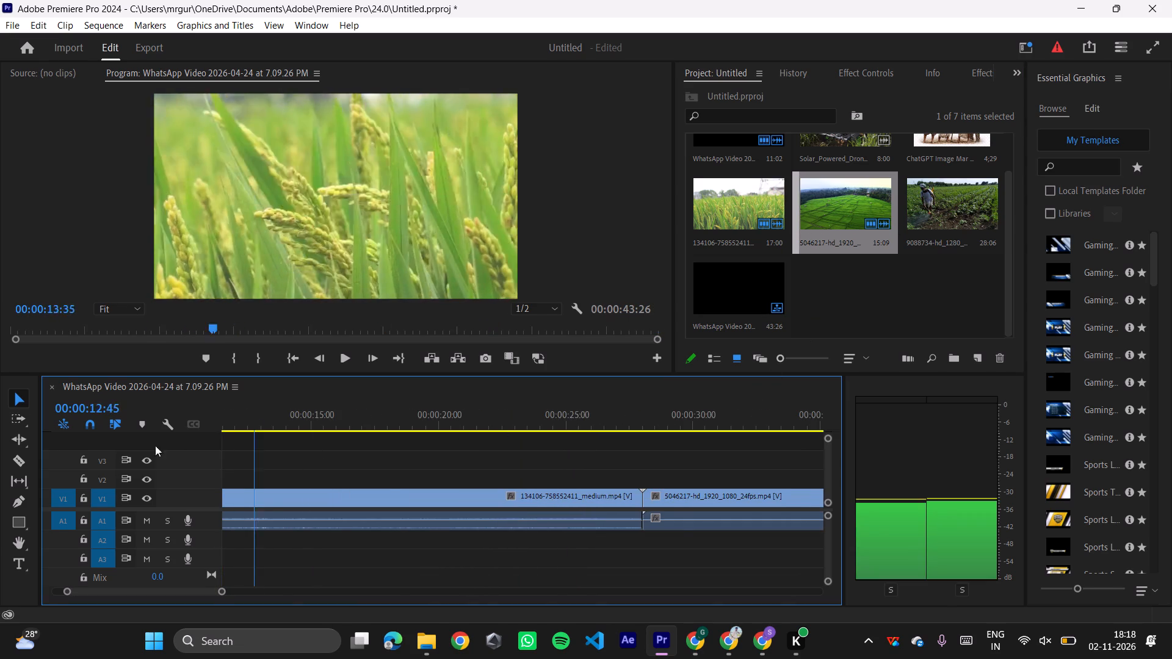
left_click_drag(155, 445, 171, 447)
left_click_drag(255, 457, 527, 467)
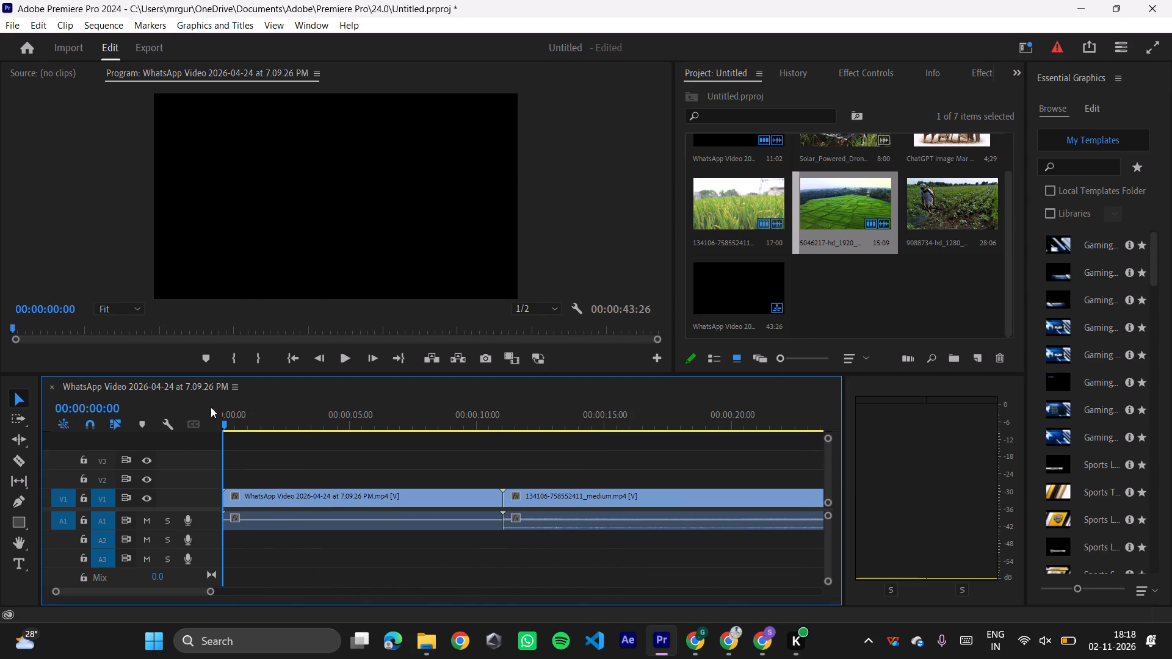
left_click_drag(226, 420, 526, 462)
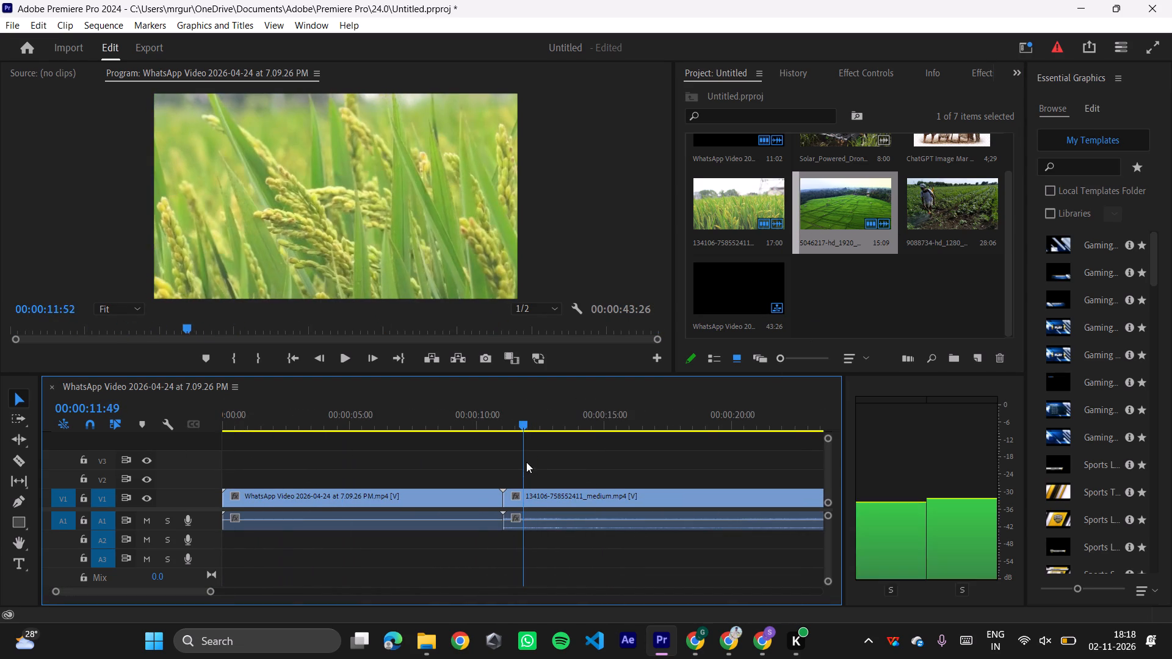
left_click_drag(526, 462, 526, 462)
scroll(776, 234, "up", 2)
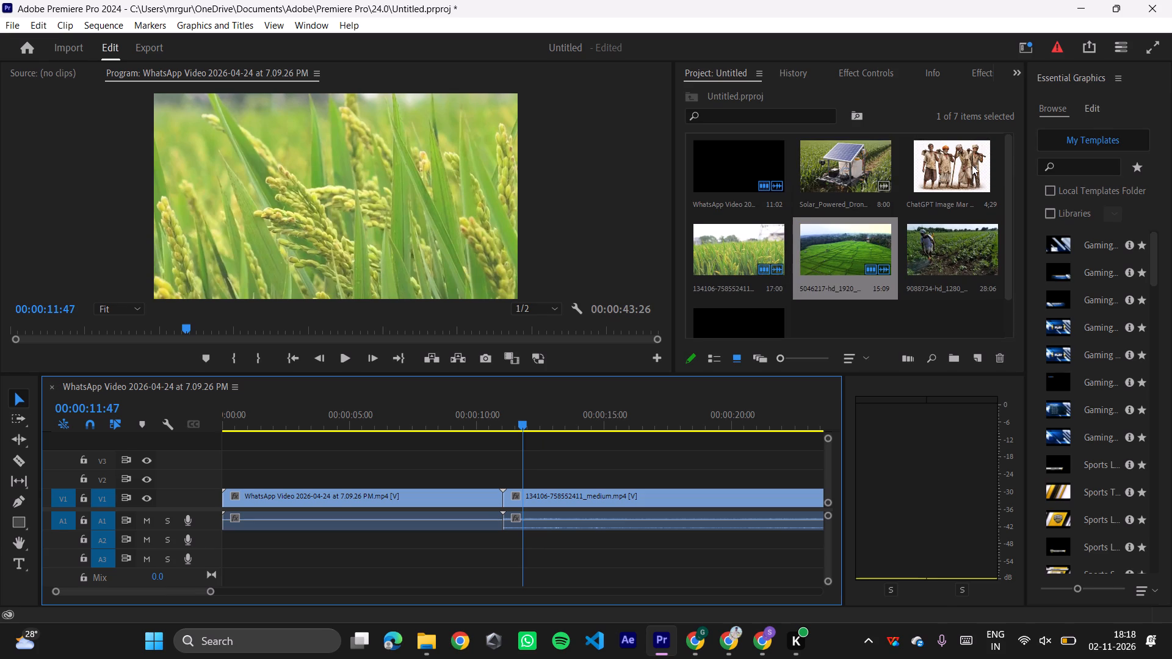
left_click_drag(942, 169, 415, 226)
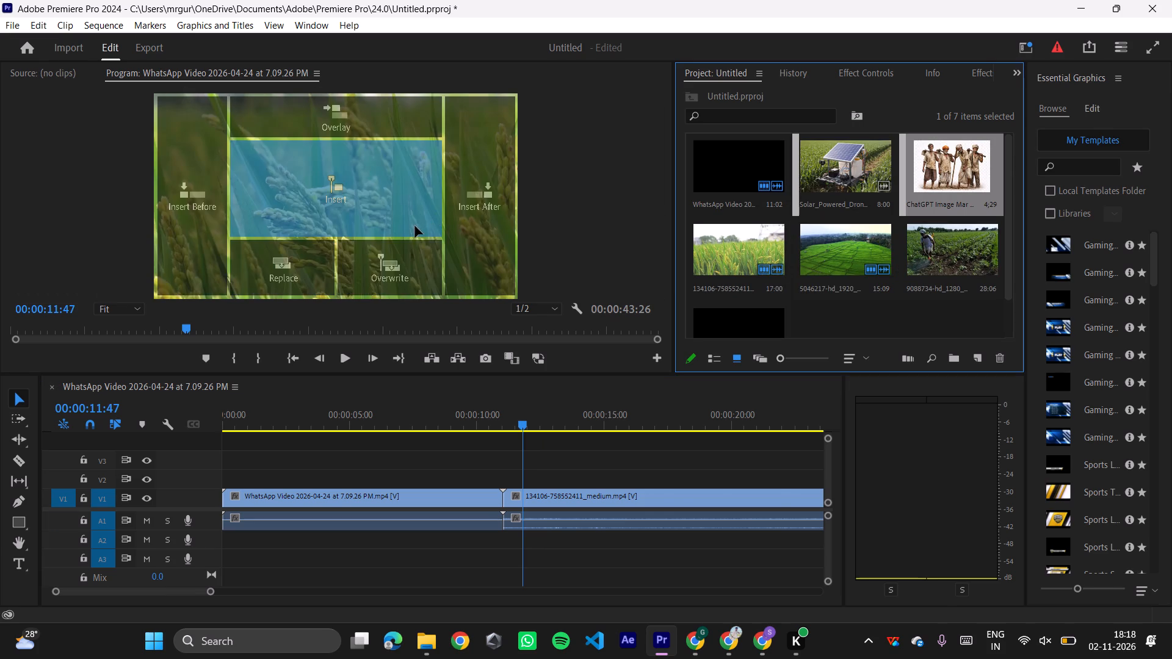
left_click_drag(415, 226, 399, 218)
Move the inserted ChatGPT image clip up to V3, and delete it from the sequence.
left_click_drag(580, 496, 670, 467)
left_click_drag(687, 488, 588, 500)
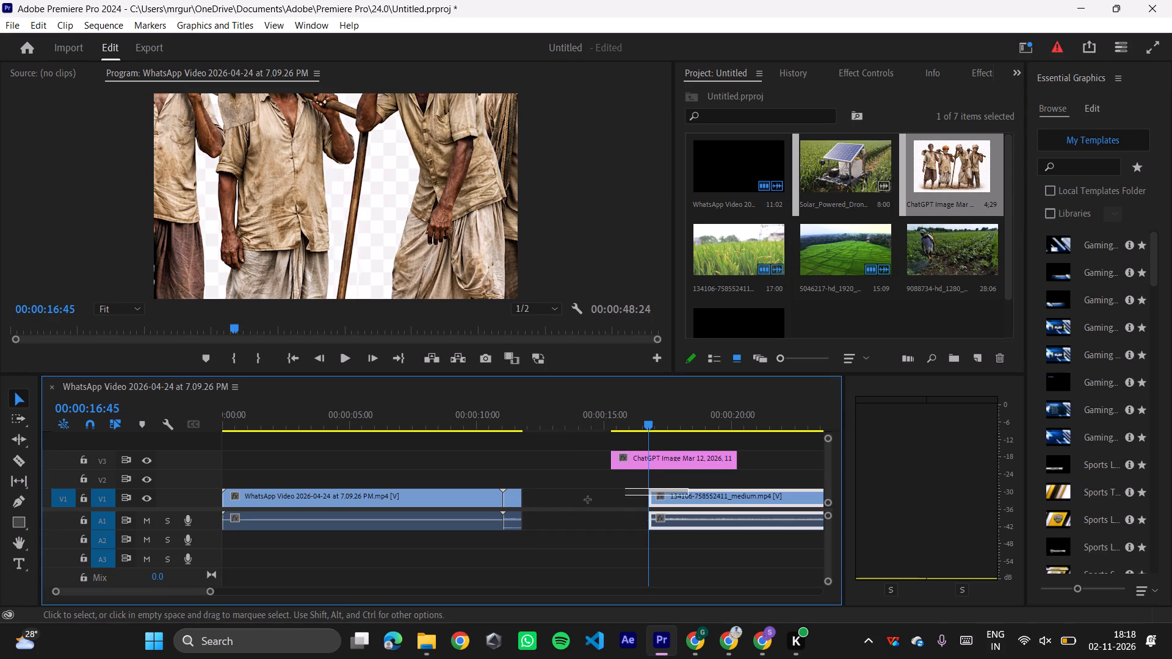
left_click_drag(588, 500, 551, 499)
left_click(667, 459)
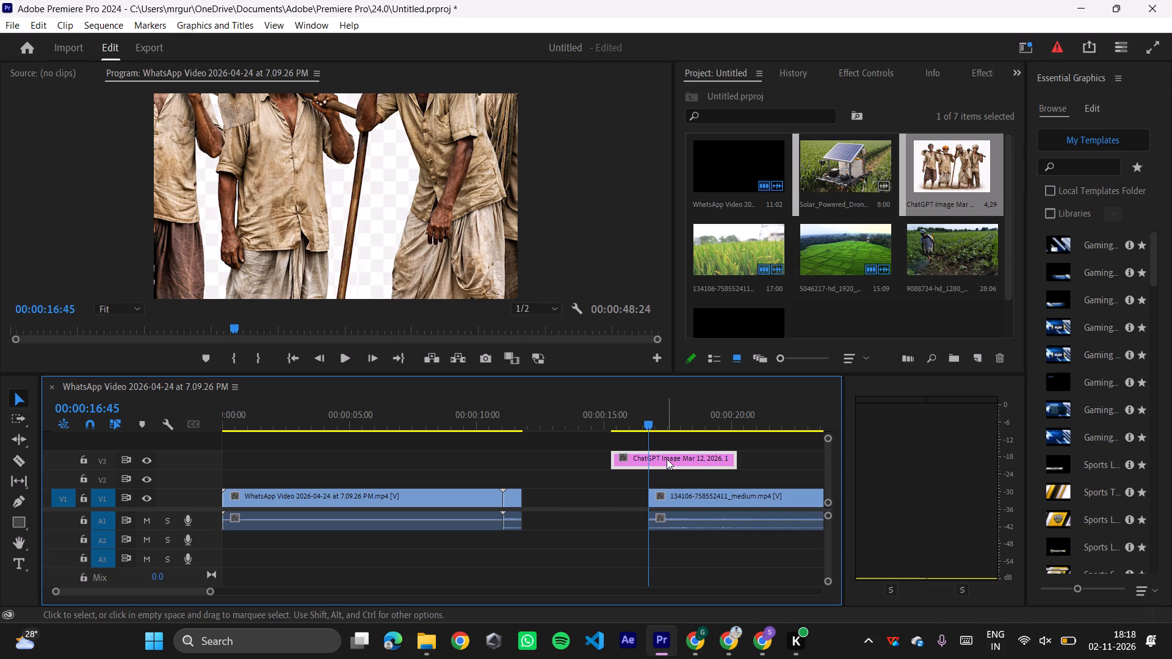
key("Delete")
left_click_drag(680, 499, 593, 510)
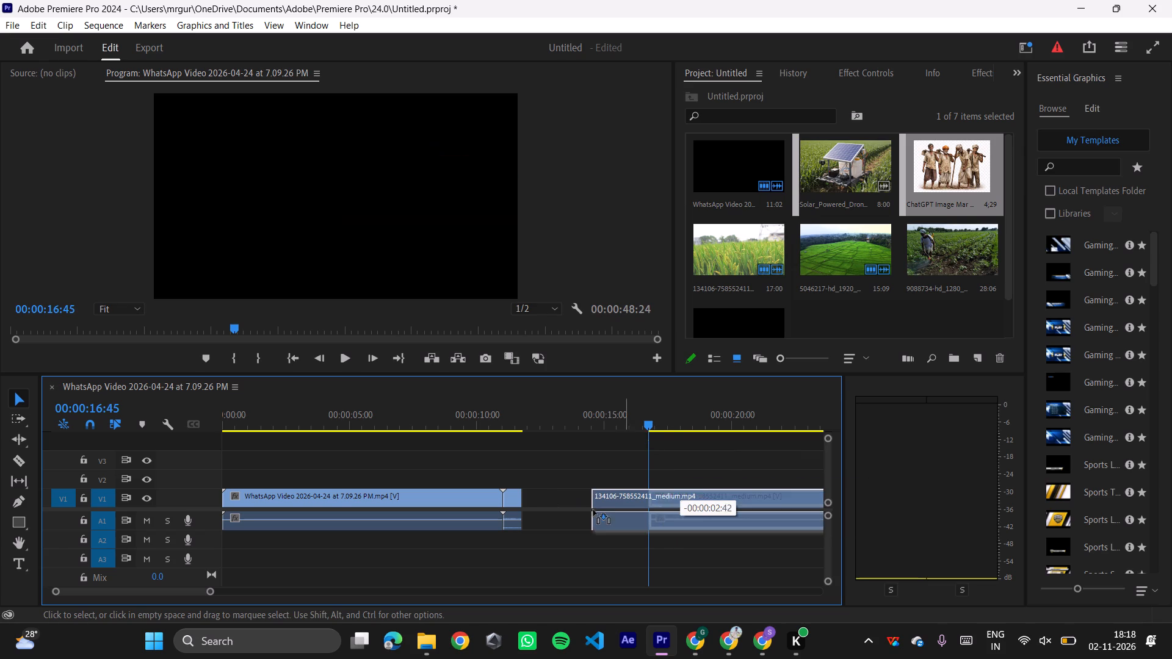
left_click_drag(593, 510, 557, 505)
scroll(693, 507, "right", 1)
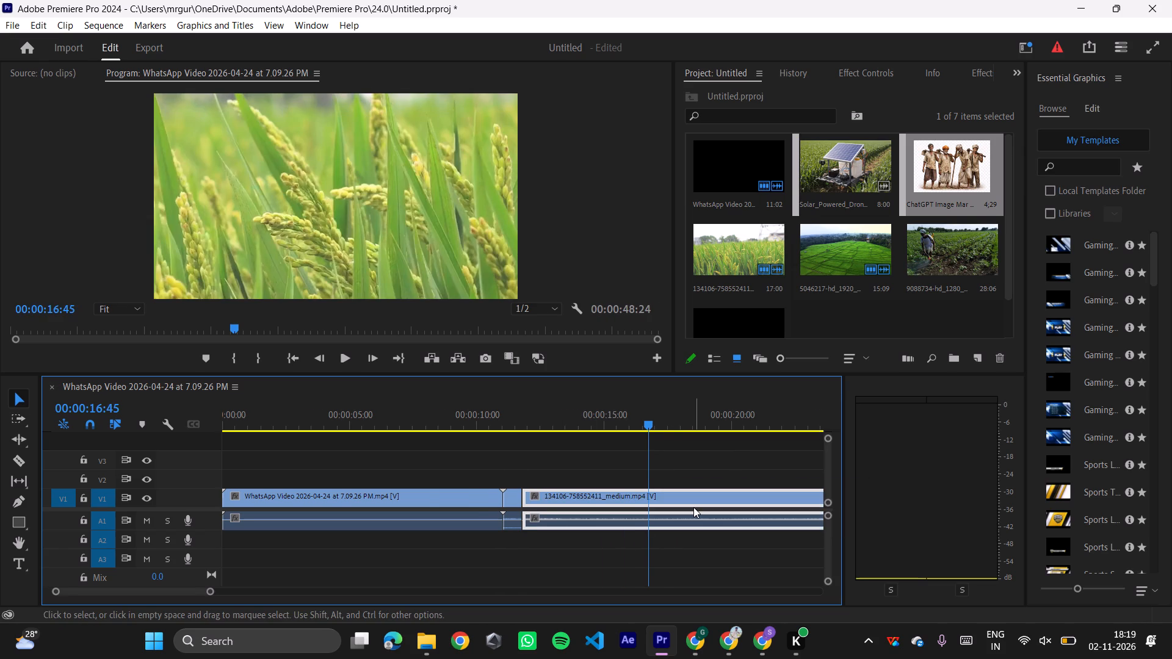
scroll(693, 507, "right", 1)
scroll(693, 507, "left", 5)
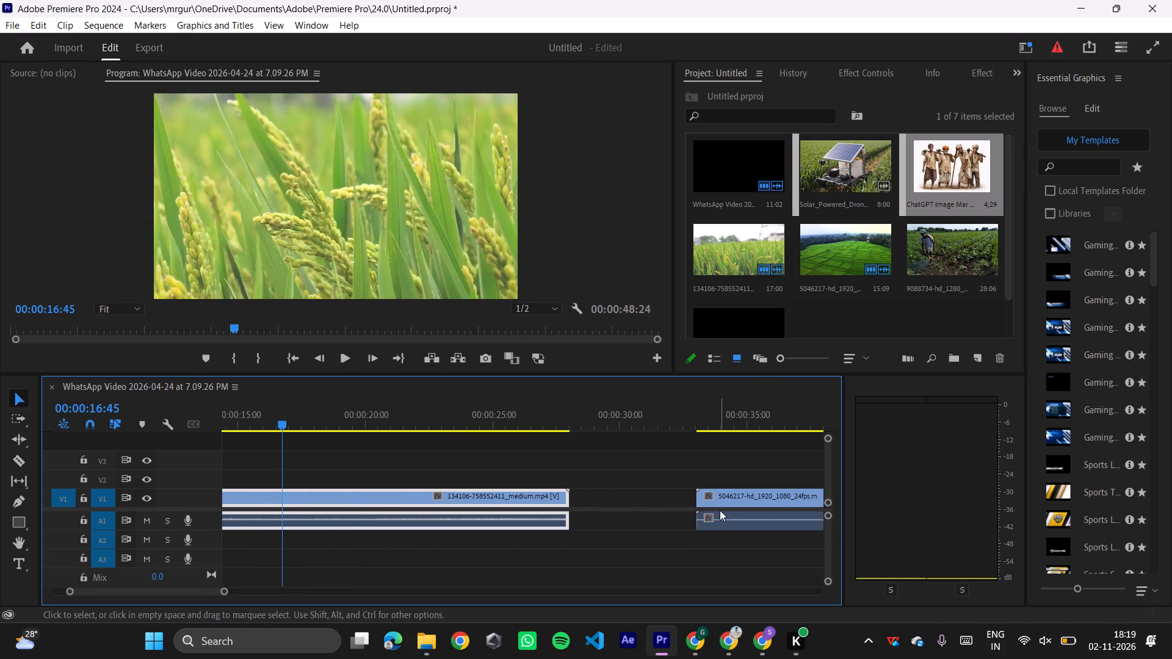
left_click_drag(720, 511, 598, 508)
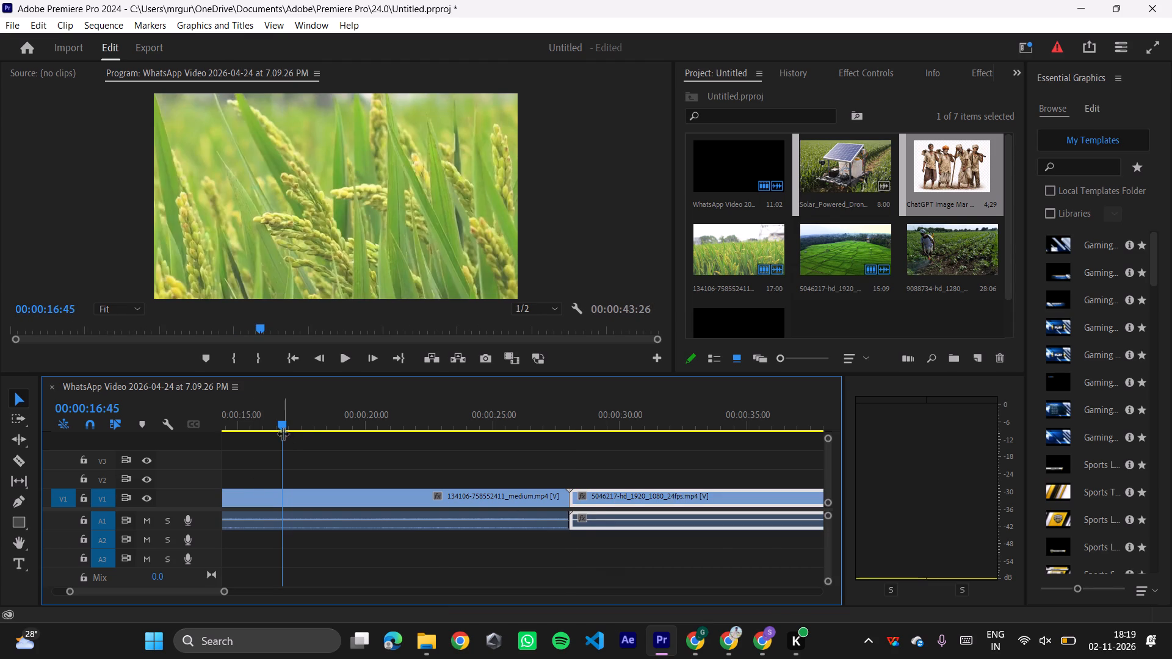
left_click_drag(281, 428, 217, 450)
left_click_drag(468, 486, 547, 487)
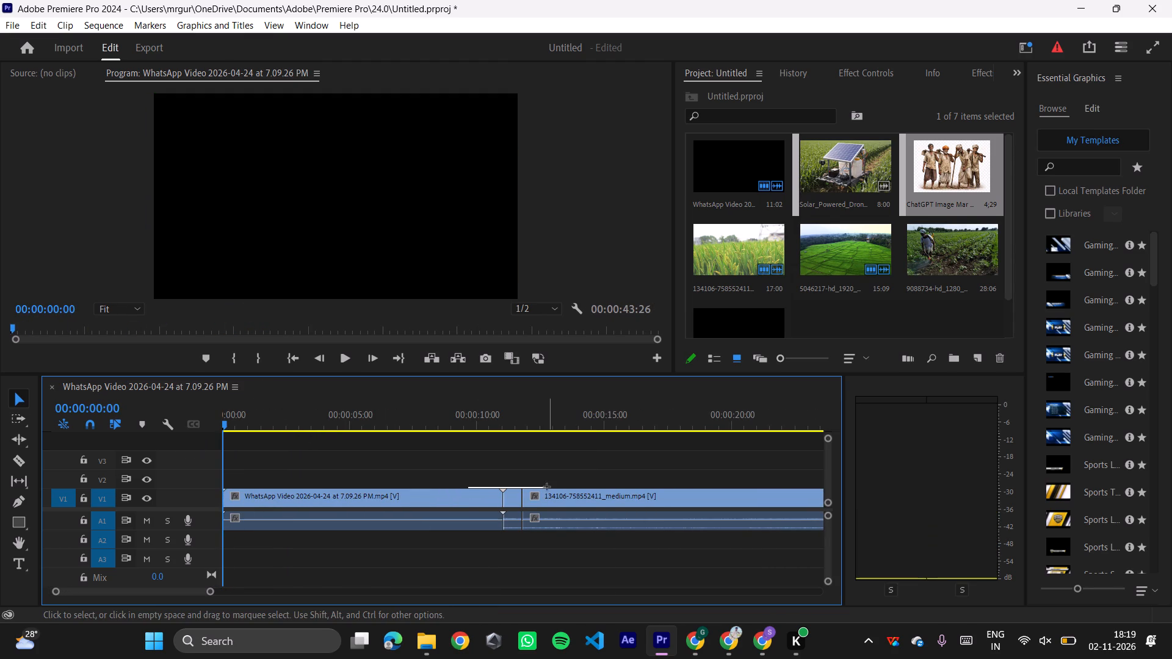
left_click_drag(547, 487, 546, 486)
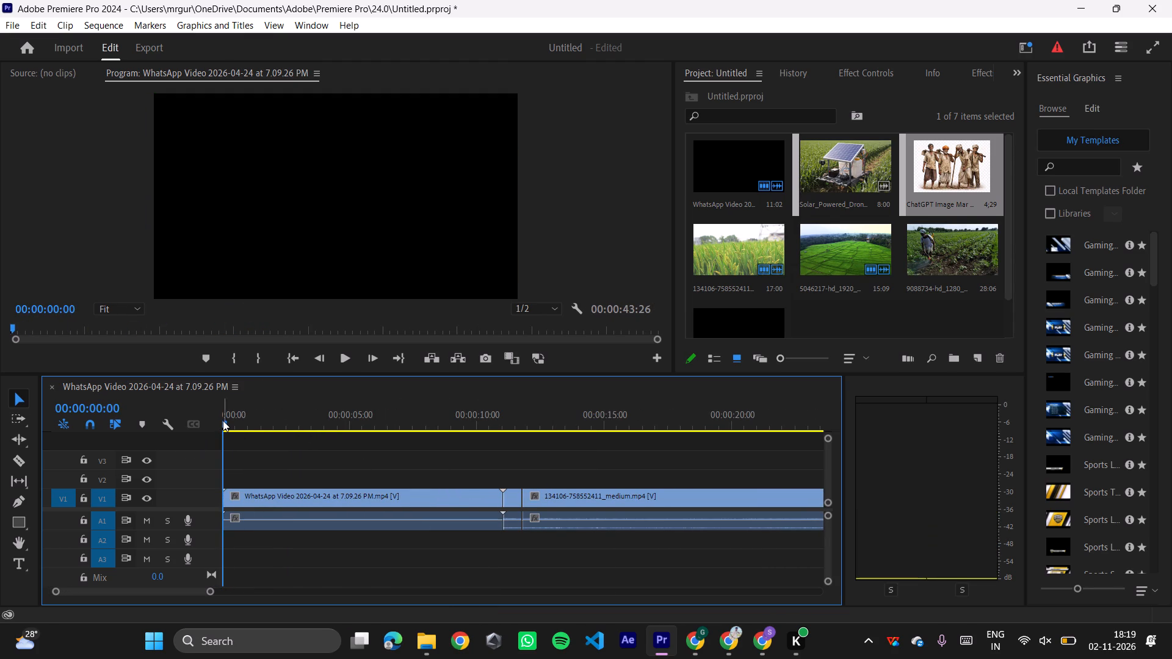
left_click_drag(223, 420, 448, 437)
left_click_drag(617, 456, 602, 472)
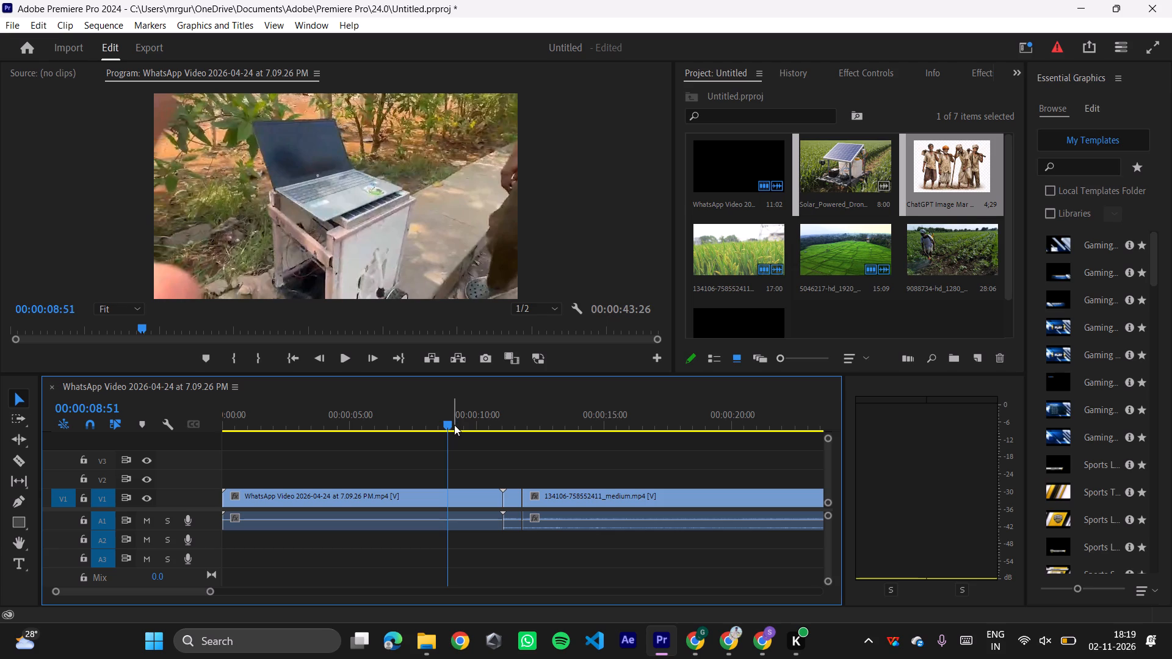
left_click_drag(447, 423, 535, 470)
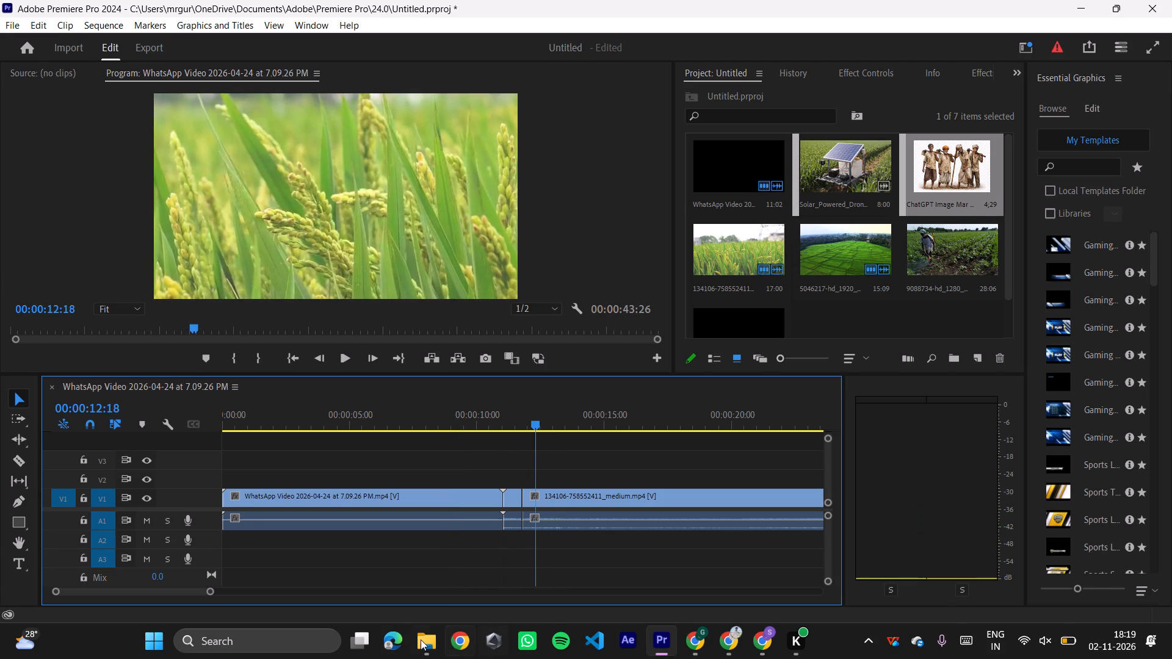
Import the background-removed farmers picture ChatGPT_Image_Mar_12__2026__11_59_17_AM-removebg-preview from the Downloads folder into the project.
left_click(423, 636)
scroll(455, 381, "up", 1)
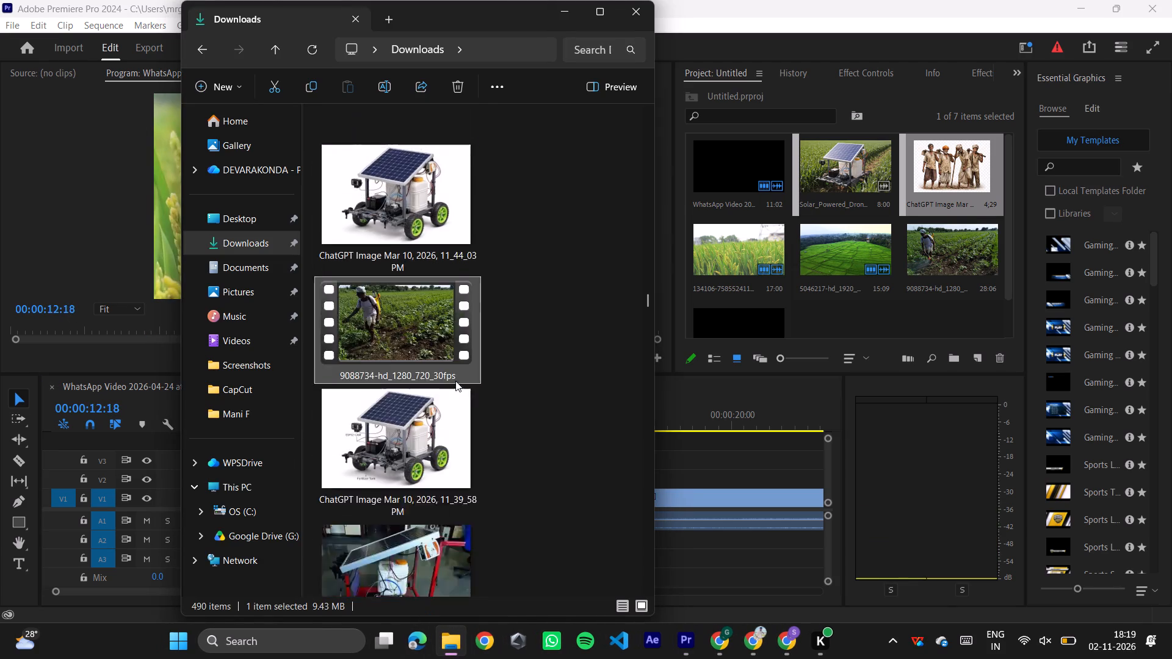
scroll(455, 381, "up", 8)
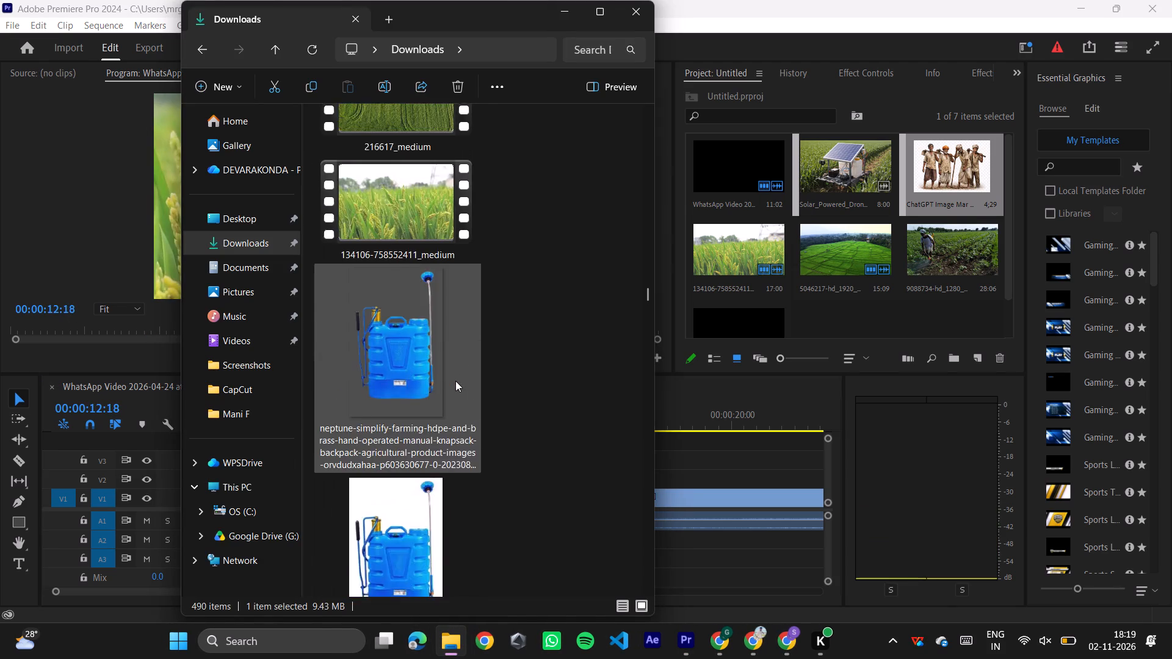
scroll(455, 381, "up", 4)
left_click_drag(457, 328, 709, 318)
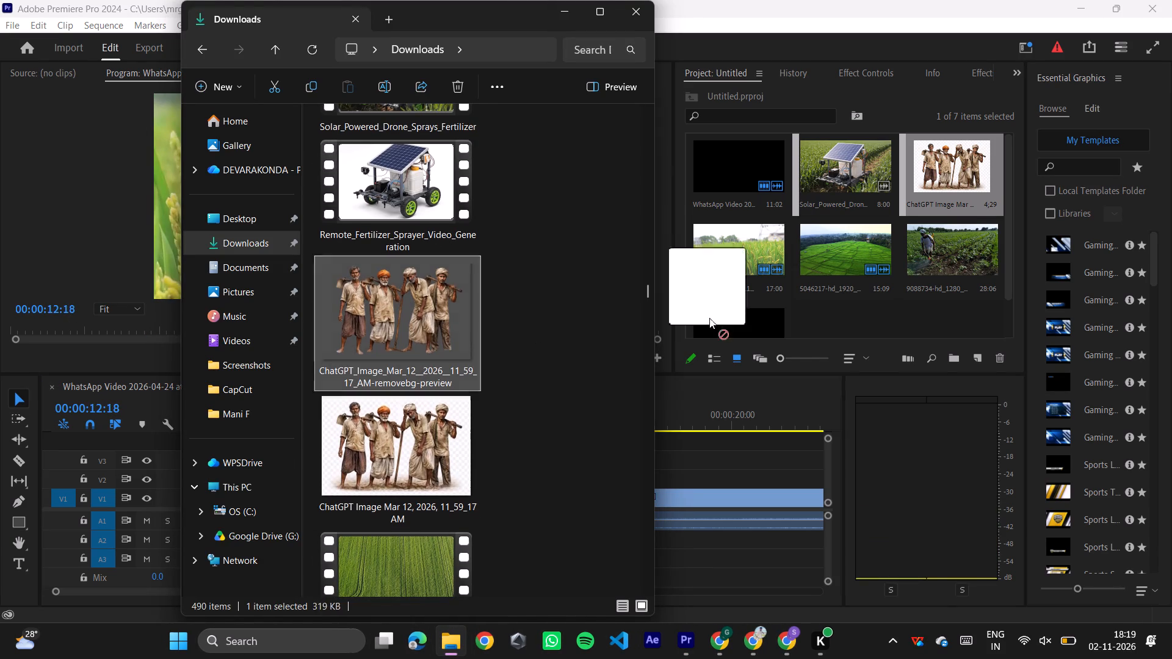
left_click_drag(709, 318, 815, 314)
Insert the background-removed farmers image into the sequence at 00:00:12:18.
scroll(815, 314, "down", 1)
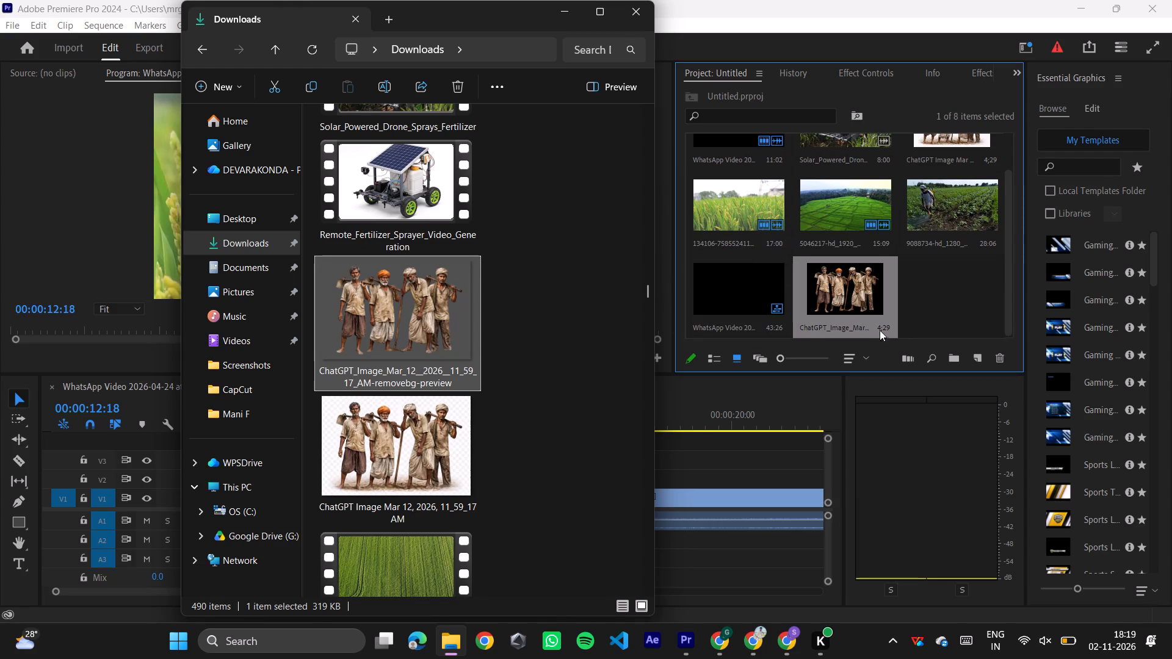
left_click(919, 307)
scroll(867, 288, "down", 3)
left_click_drag(848, 289, 731, 286)
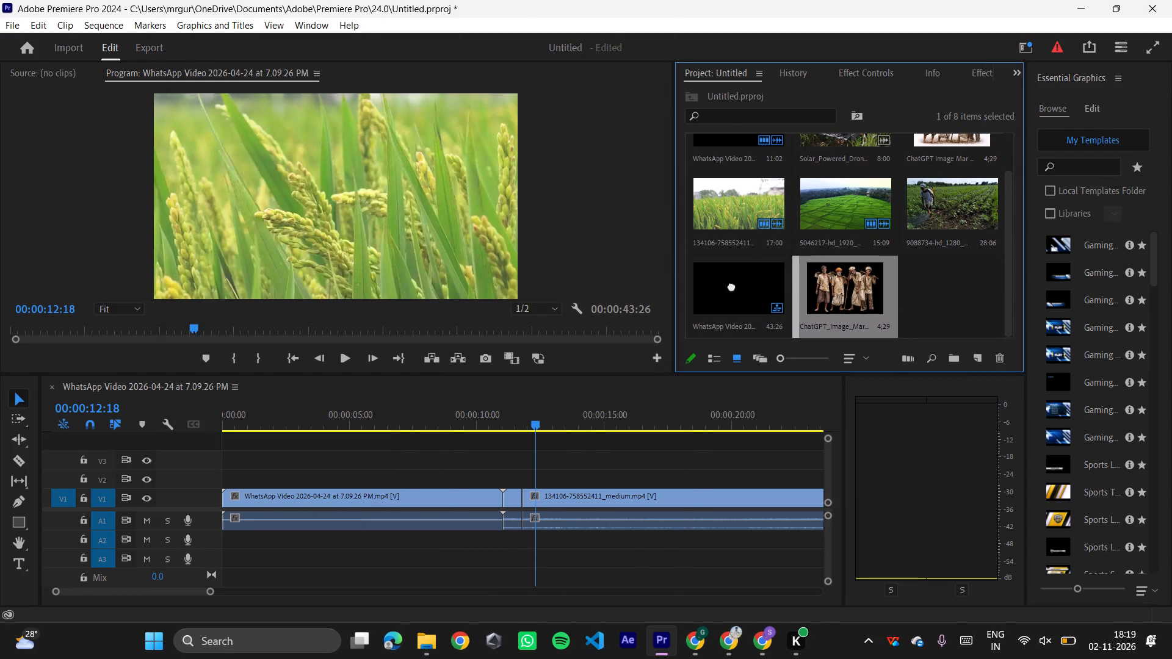
left_click_drag(731, 286, 335, 201)
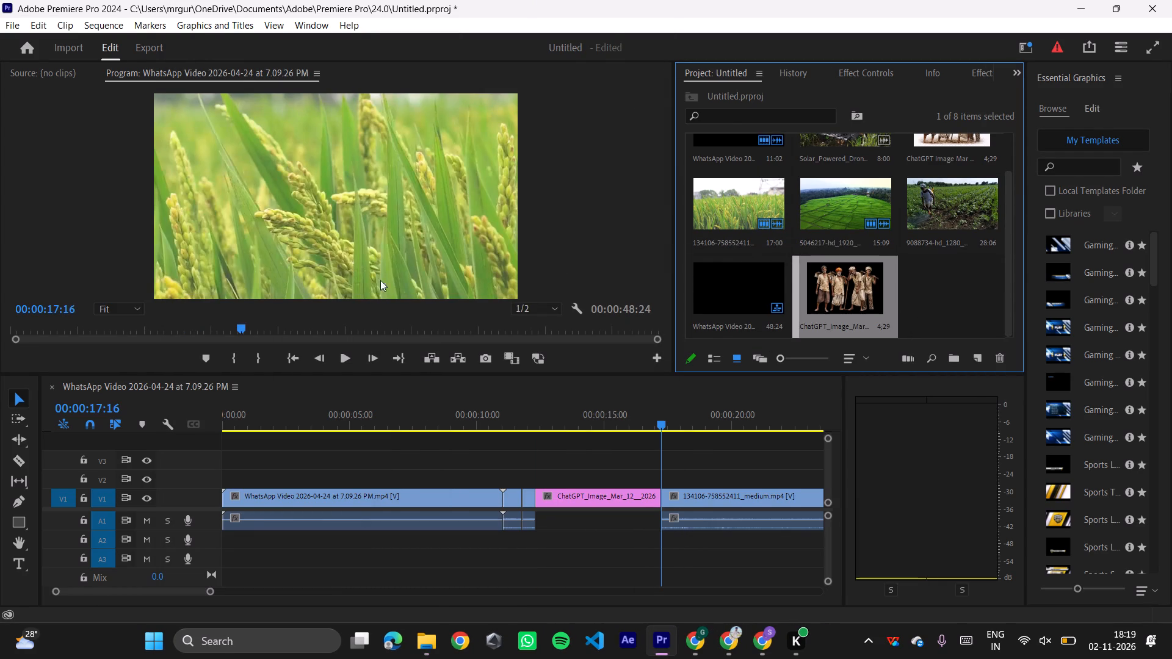
left_click_drag(565, 492, 657, 475)
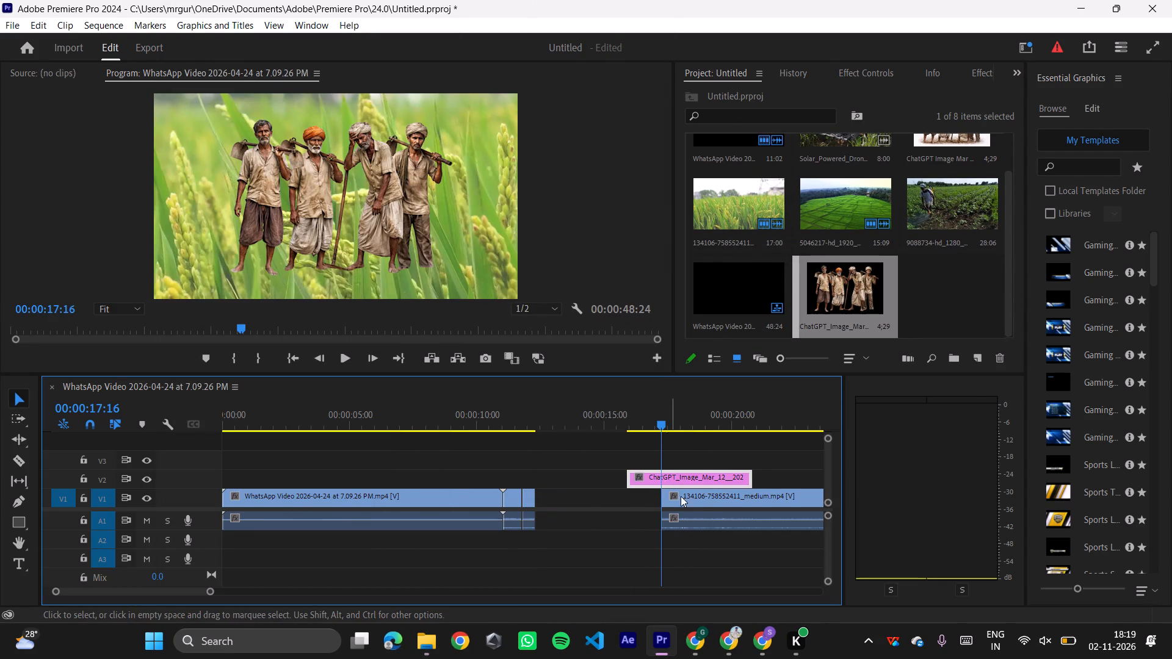
left_click_drag(702, 498, 584, 502)
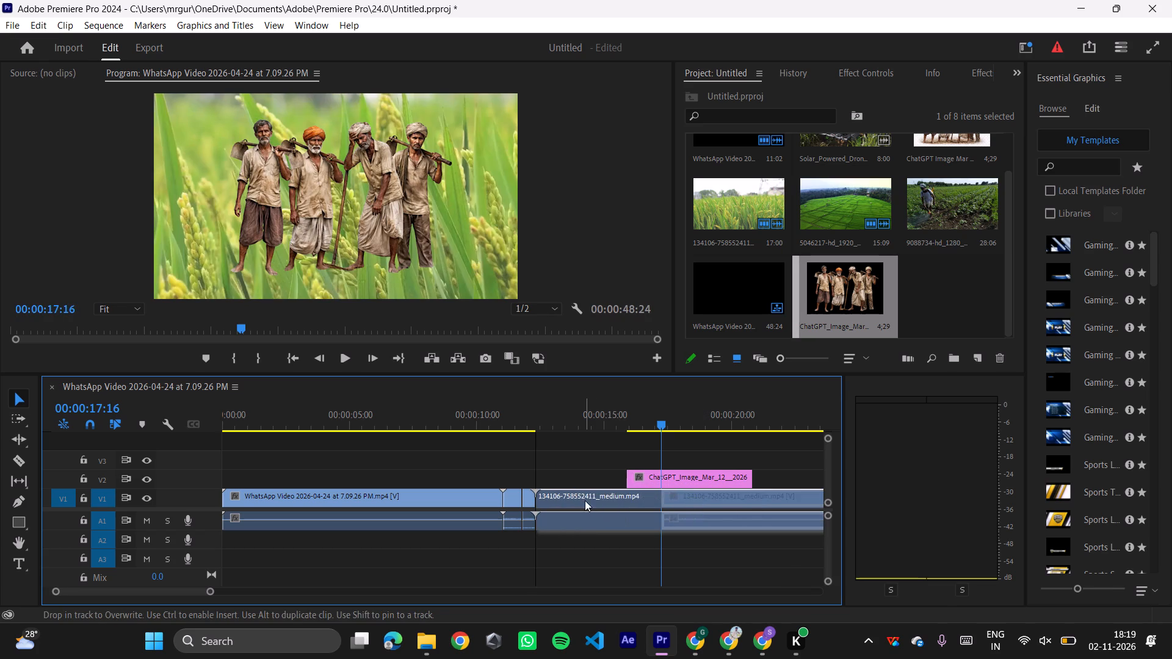
left_click_drag(663, 474, 576, 477)
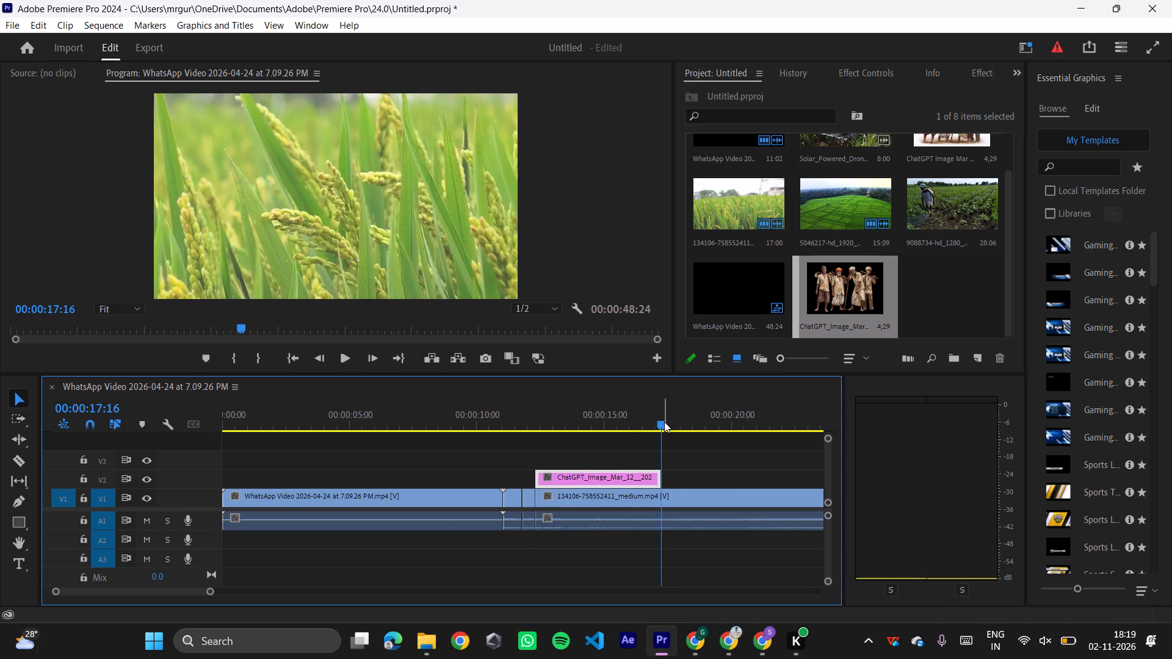
Check the farmers overlay at 00:00:14:04 and open the V2 image clip in the Source Monitor.
left_click_drag(664, 422, 583, 428)
left_click(623, 481)
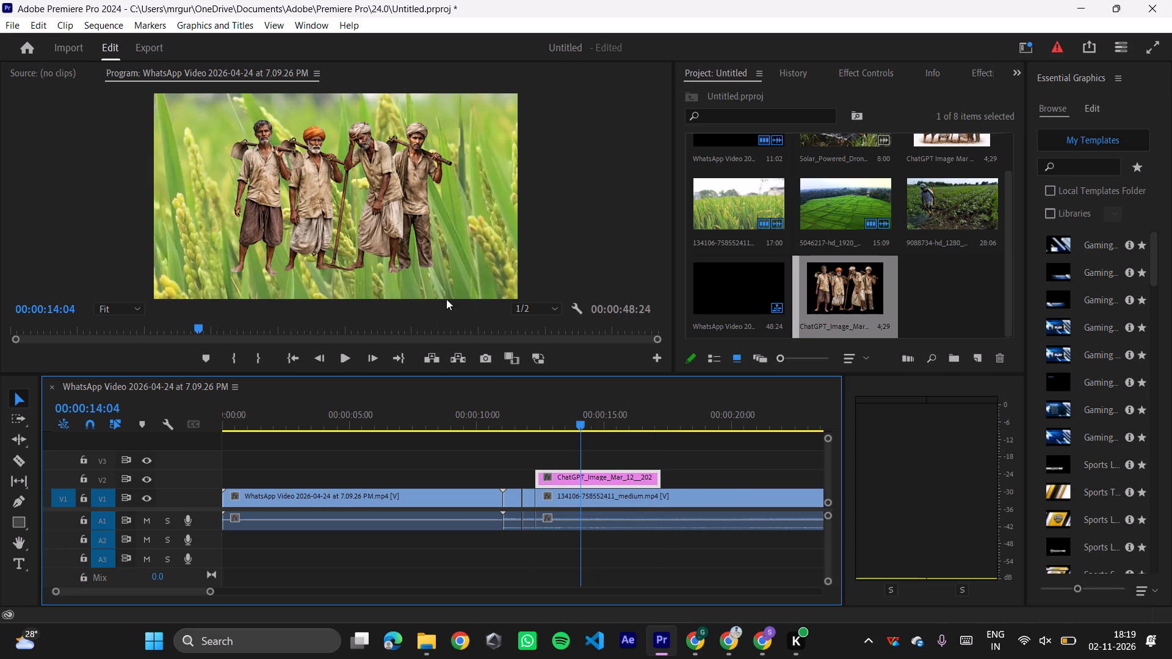
left_click(341, 216)
left_click(614, 467)
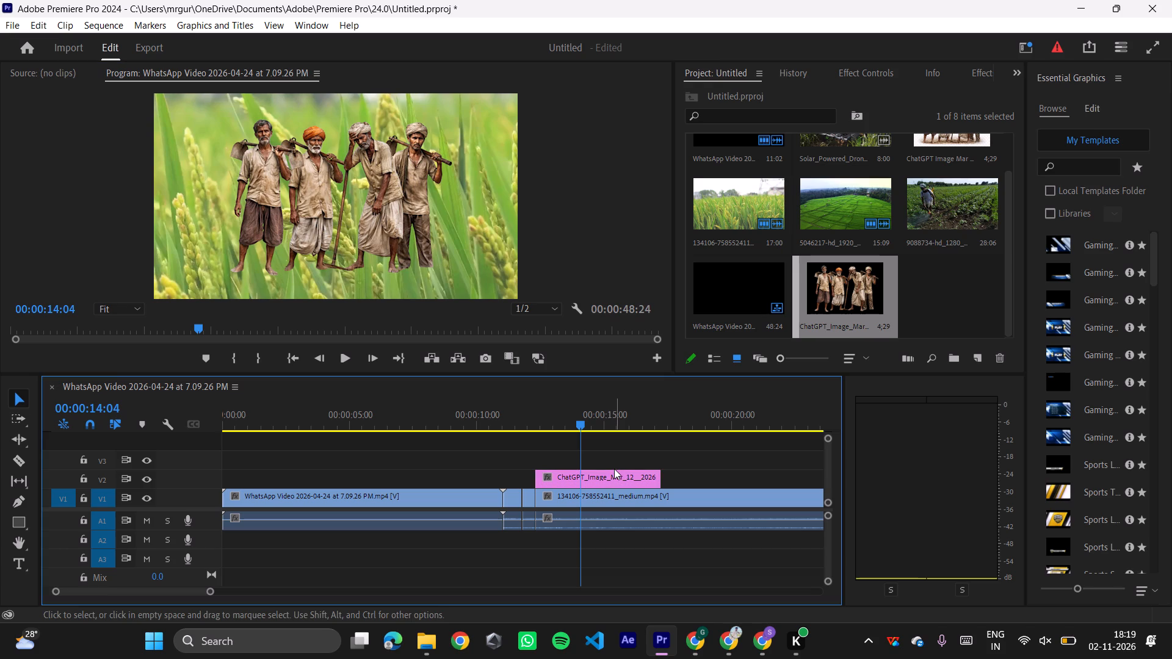
triple_click(614, 472)
left_click(614, 472)
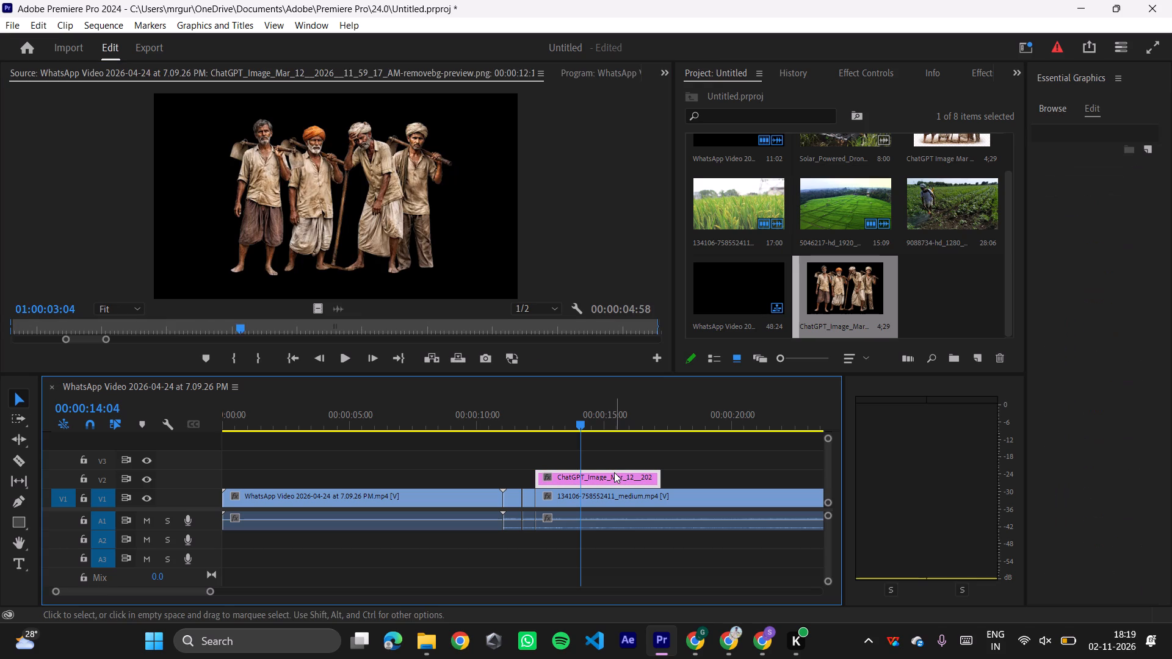
left_click(425, 200)
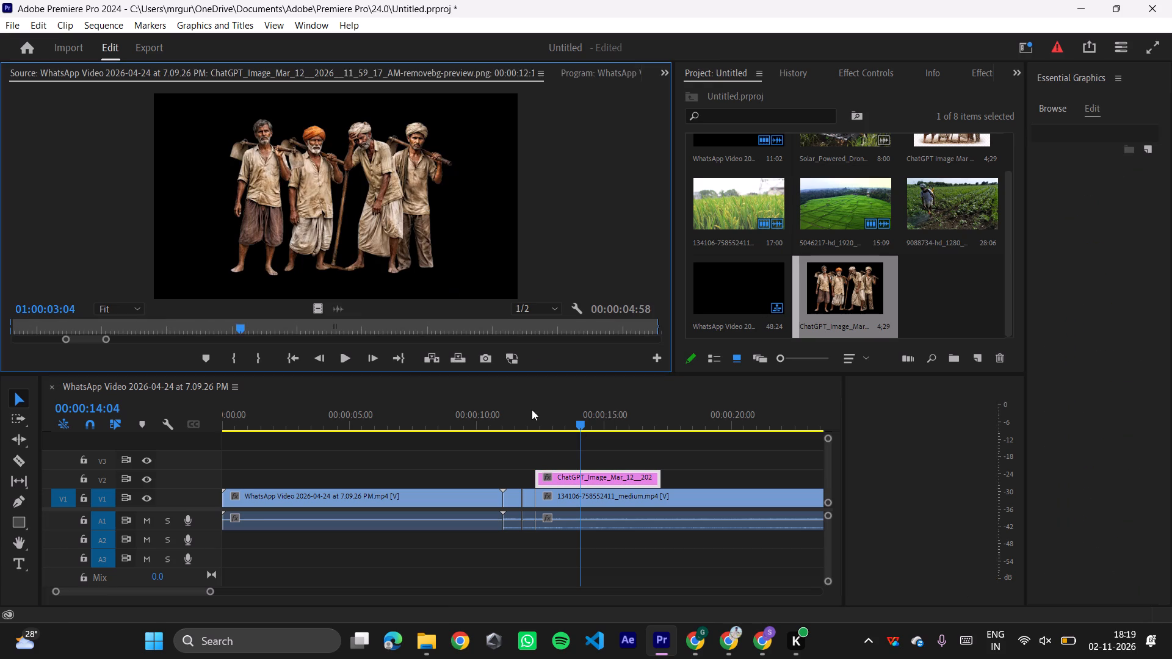
right_click(565, 480)
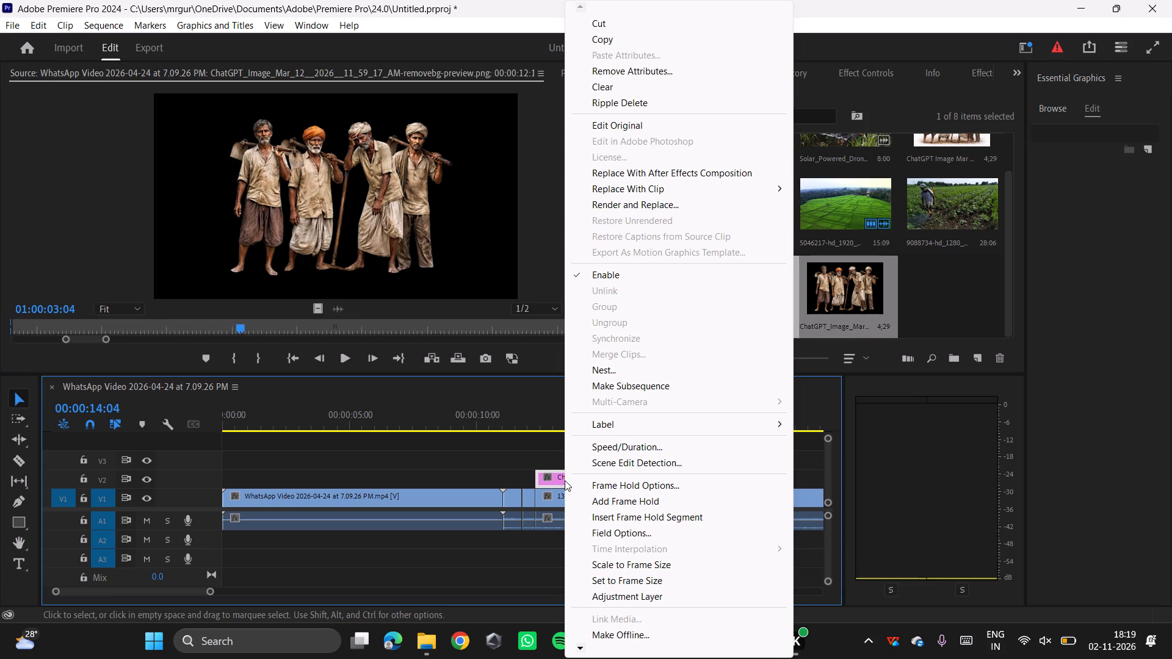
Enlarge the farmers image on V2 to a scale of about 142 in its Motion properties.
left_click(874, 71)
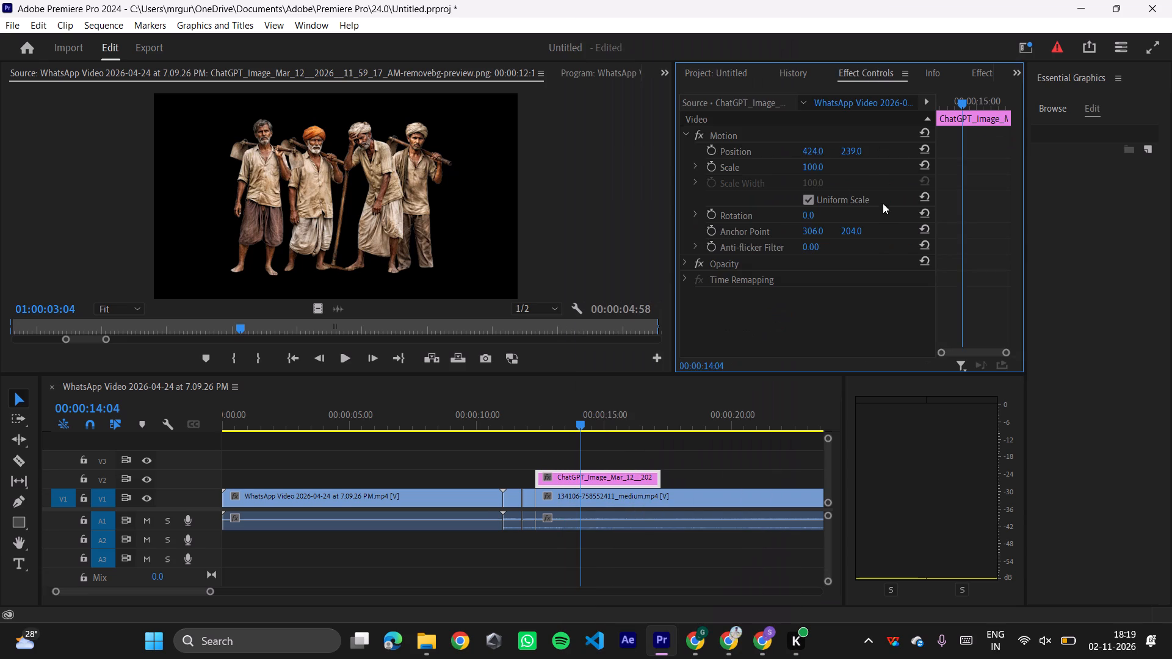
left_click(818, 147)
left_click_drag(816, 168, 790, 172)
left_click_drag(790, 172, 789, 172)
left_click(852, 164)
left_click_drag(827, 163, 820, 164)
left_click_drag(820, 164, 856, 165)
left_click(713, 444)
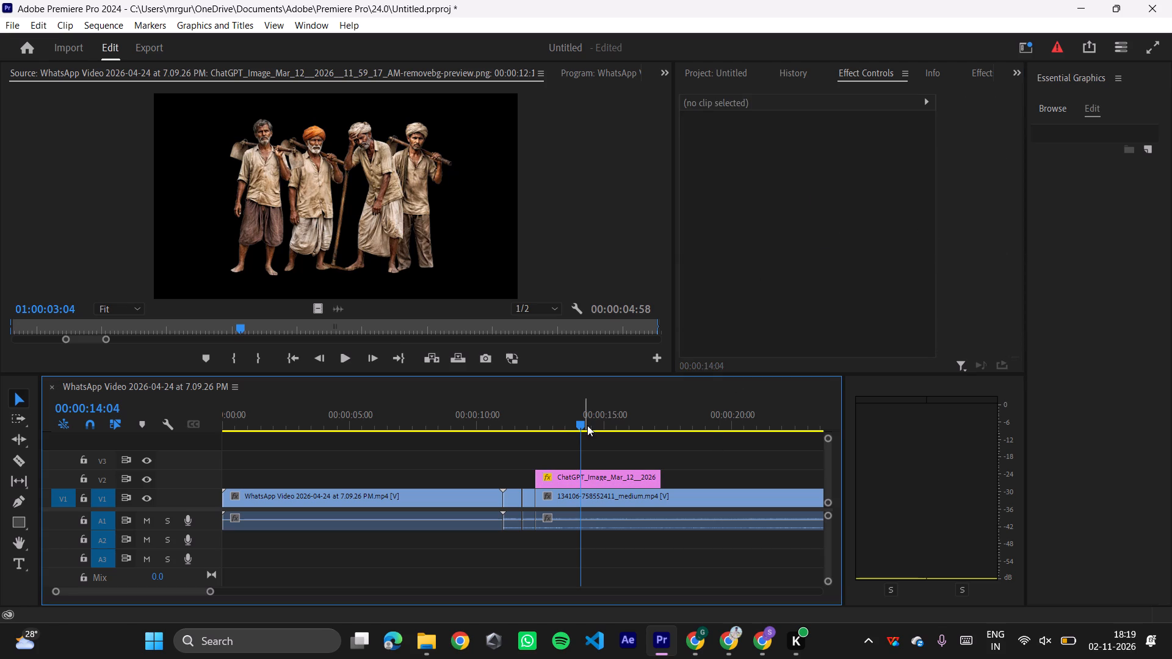
View the composite at 00:00:13:13 and set the V2 farmers image's scale to 124.
left_click_drag(584, 424, 563, 428)
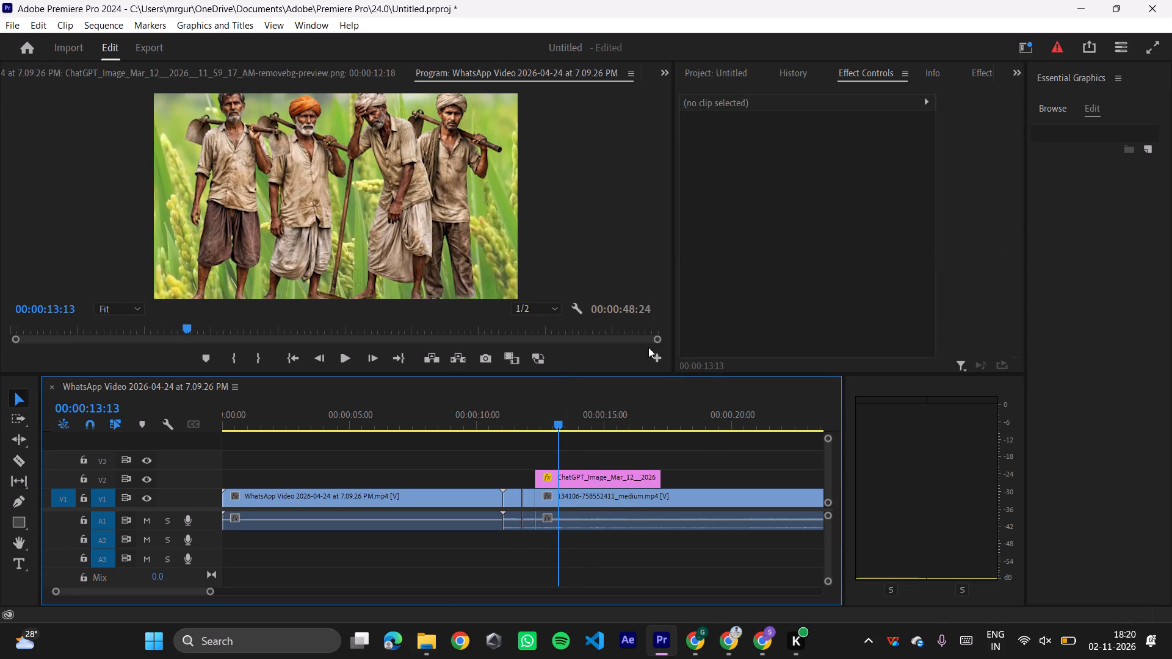
left_click(617, 474)
left_click_drag(804, 162, 790, 165)
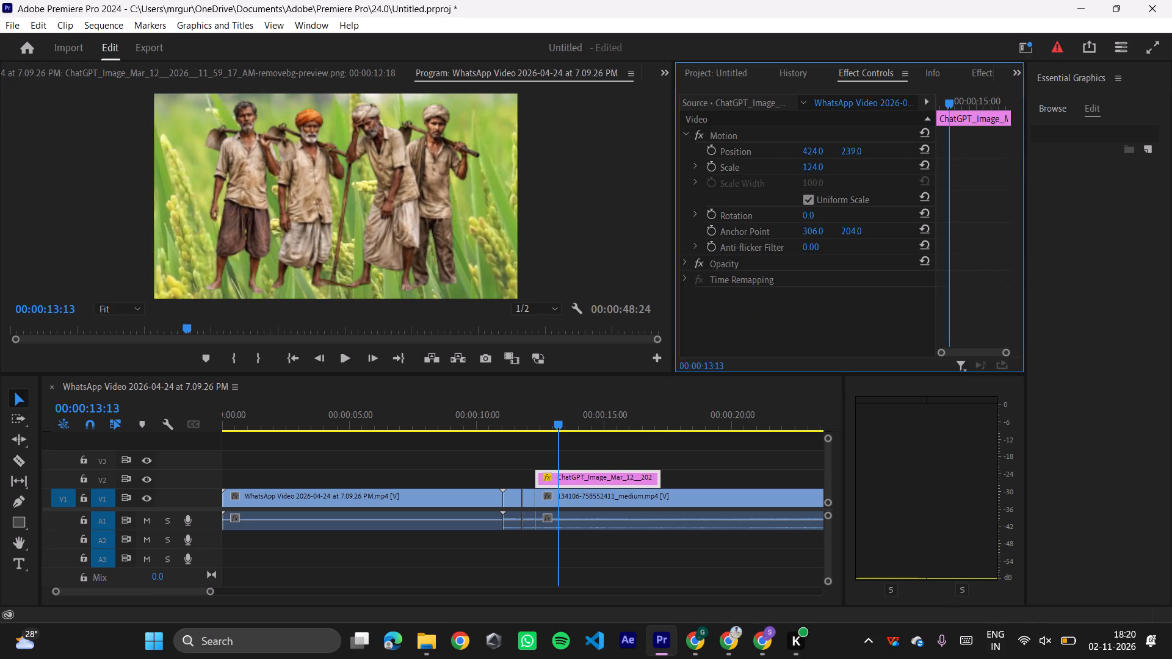
left_click_drag(790, 165, 794, 167)
left_click(720, 443)
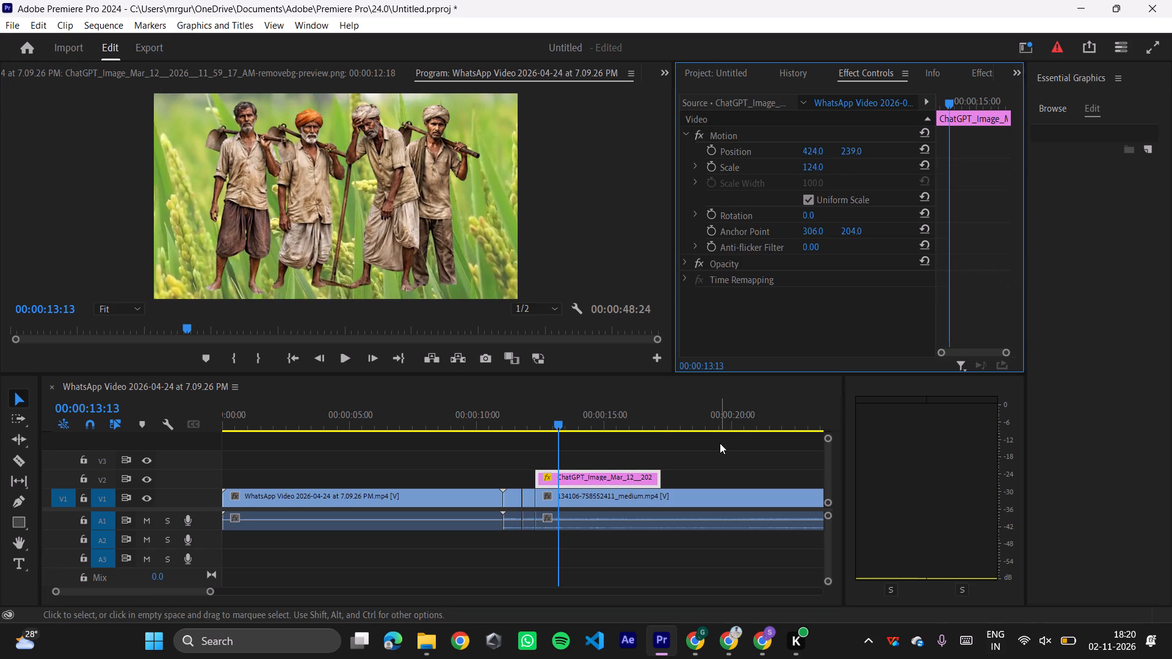
Play the sequence back from the beginning to review the clips and the farmers overlay.
left_click_drag(559, 430, 109, 457)
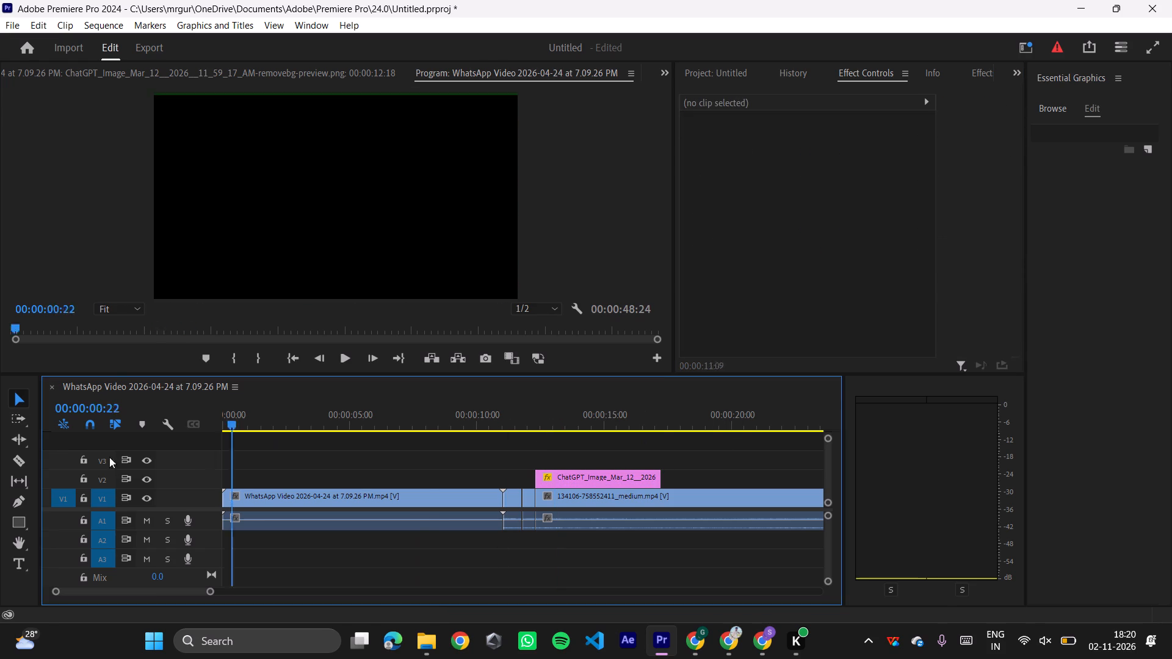
left_click_drag(109, 457, 2, 429)
key("space")
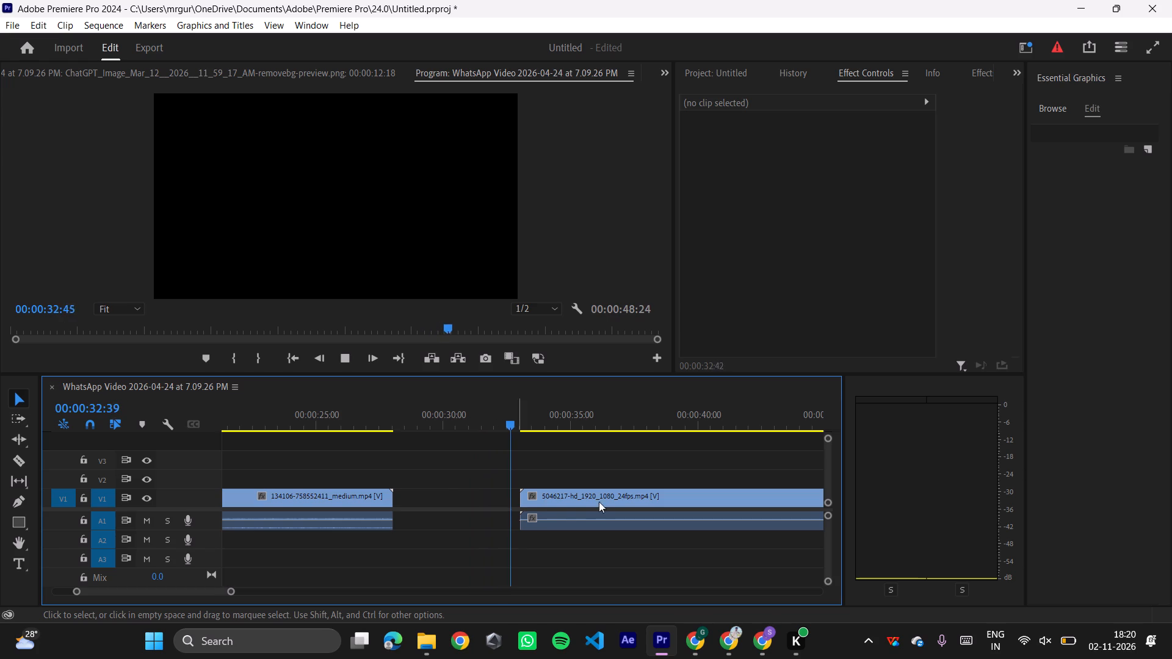
left_click_drag(604, 502, 461, 496)
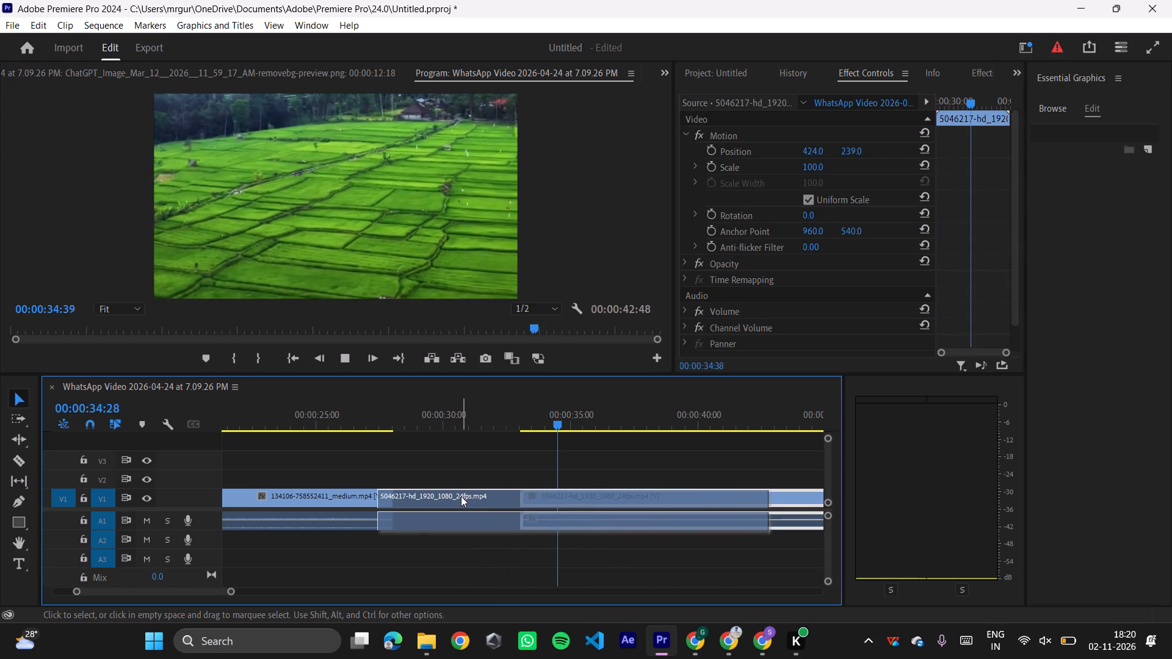
left_click_drag(562, 424, 295, 389)
key("space")
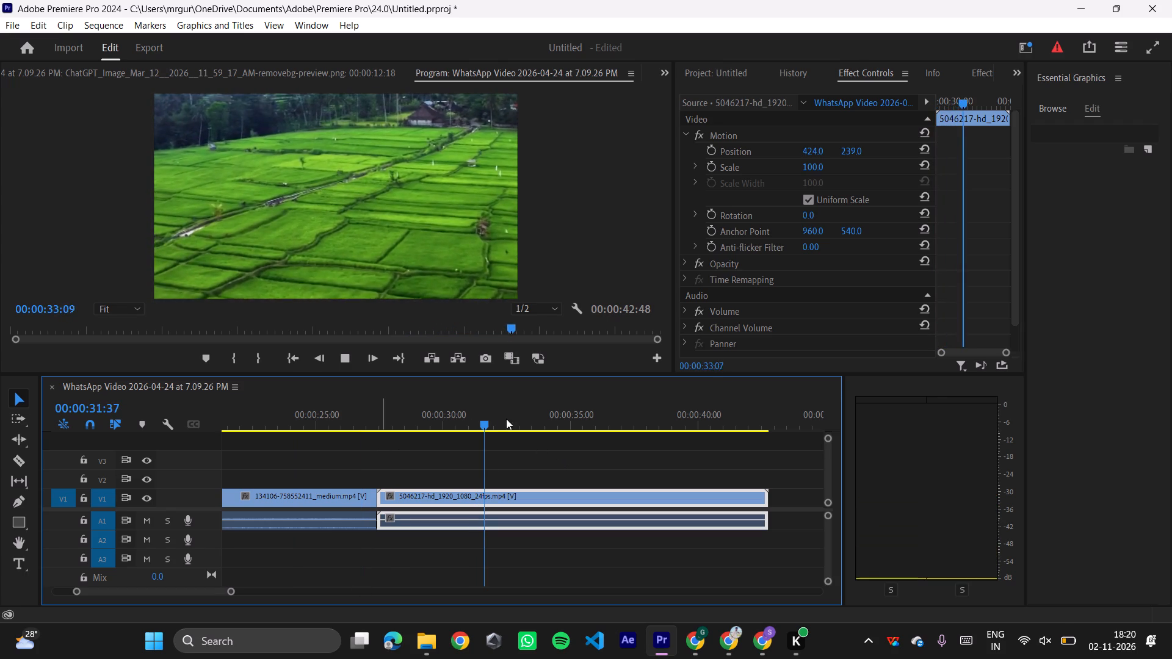
Return to the sequence start and scrub through the WhatsApp video clip to 00:00:10:15.
left_click_drag(491, 422, 74, 412)
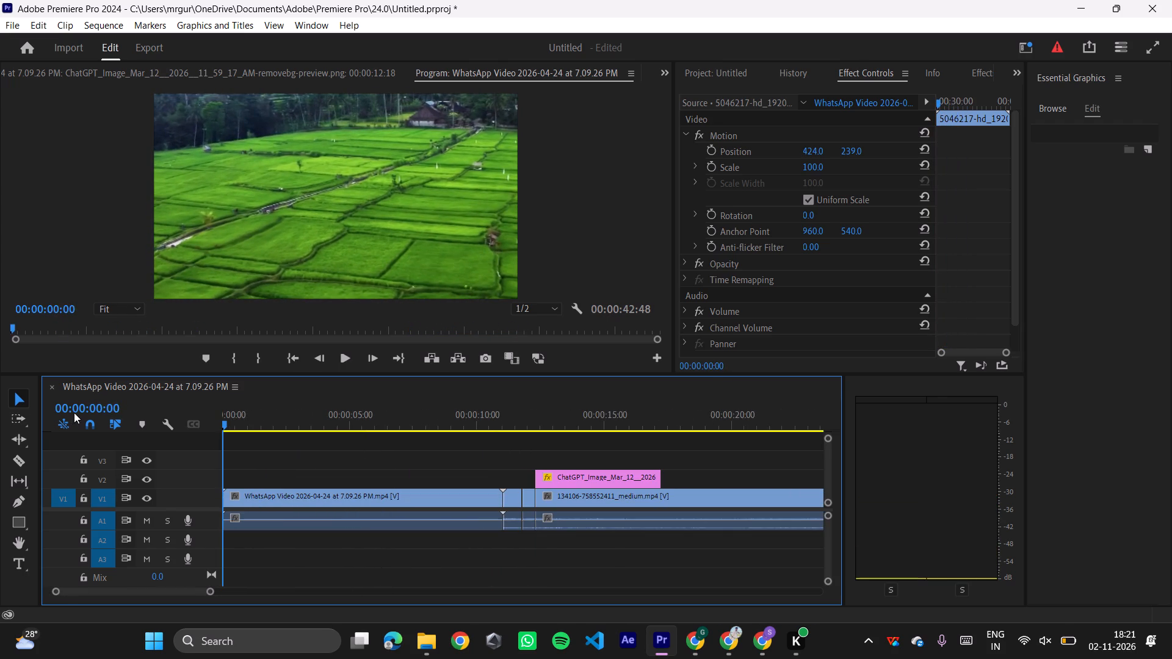
left_click_drag(74, 412, 76, 413)
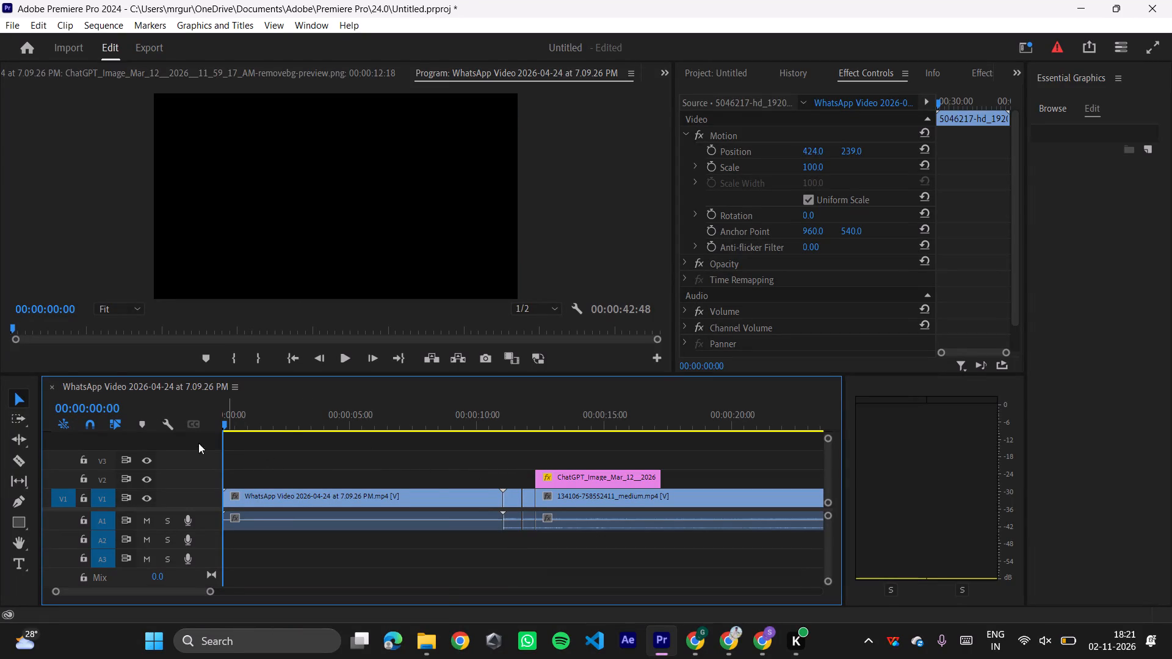
left_click_drag(225, 421, 487, 474)
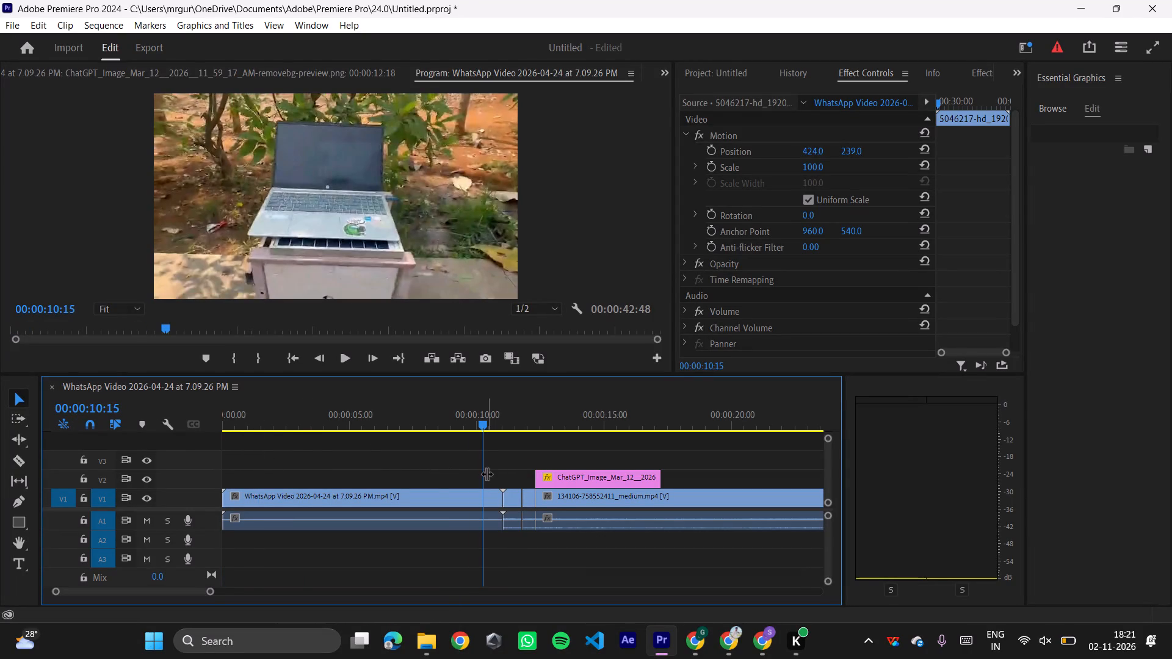
Switch from Premiere Pro to the Google Chrome window of the profile marked S.
left_click(766, 644)
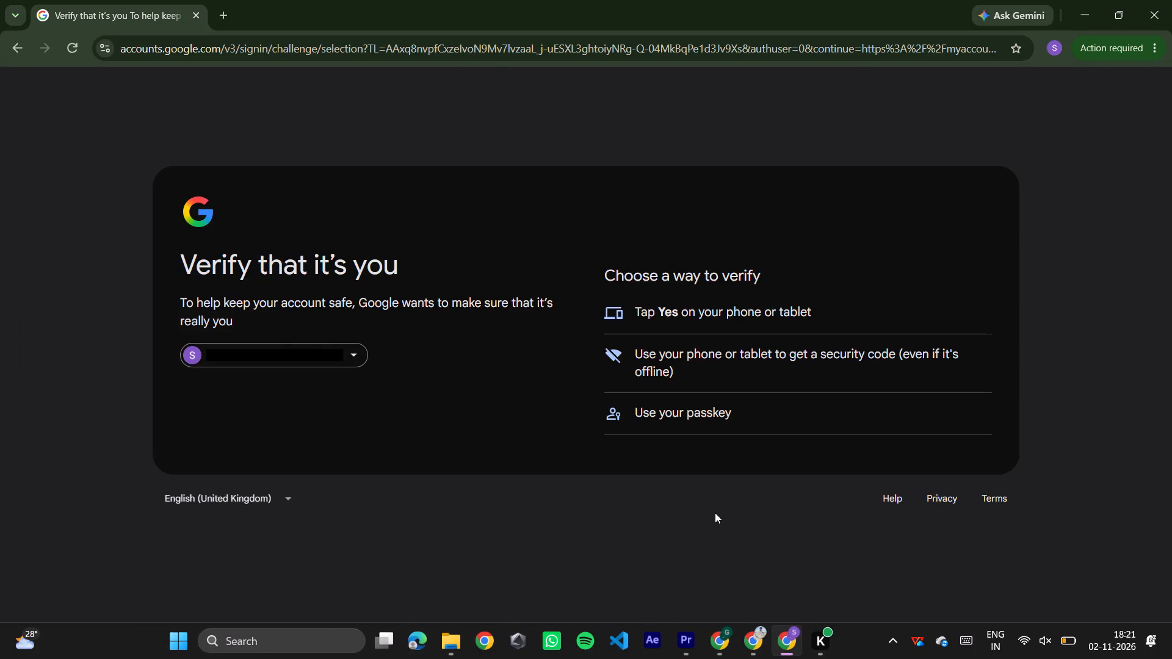
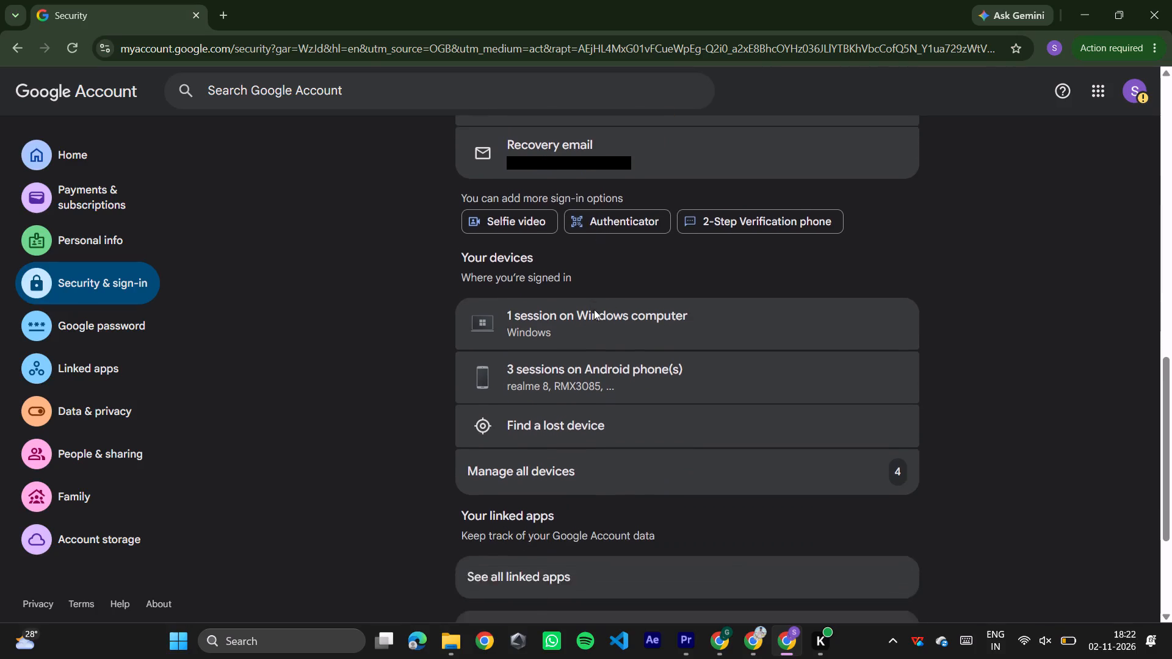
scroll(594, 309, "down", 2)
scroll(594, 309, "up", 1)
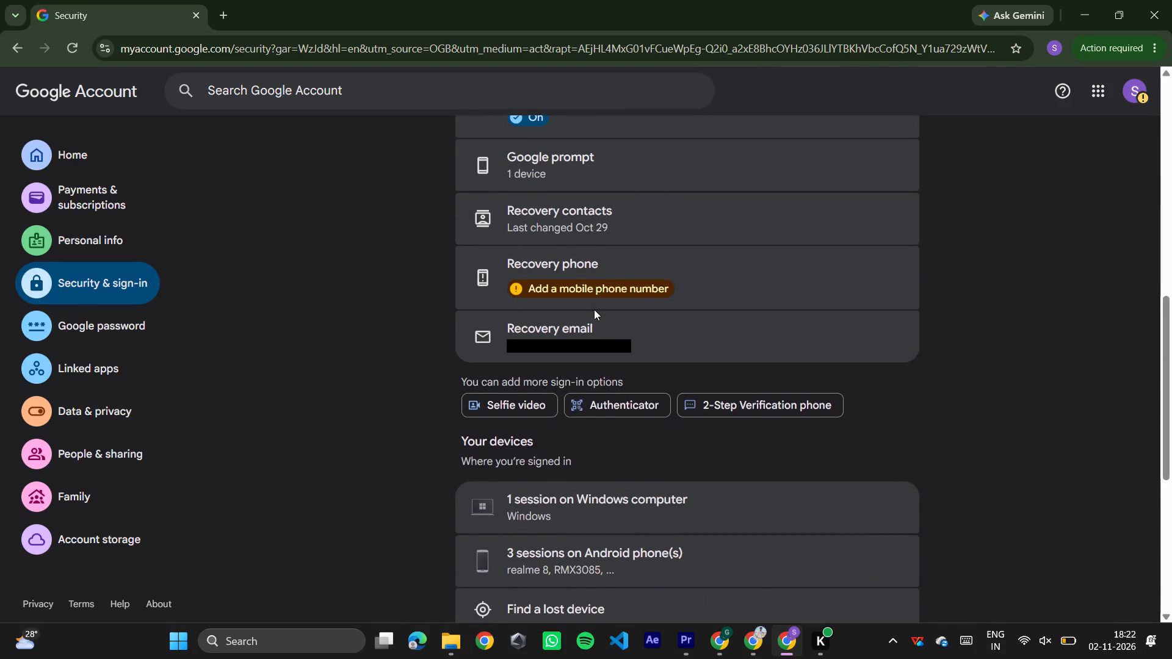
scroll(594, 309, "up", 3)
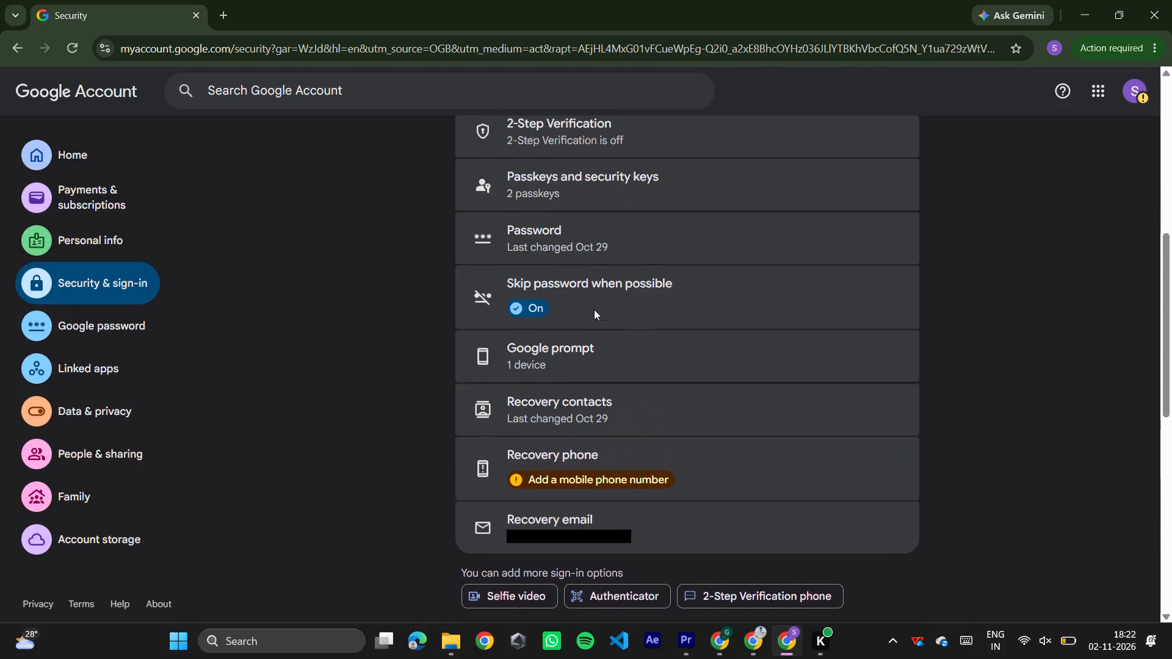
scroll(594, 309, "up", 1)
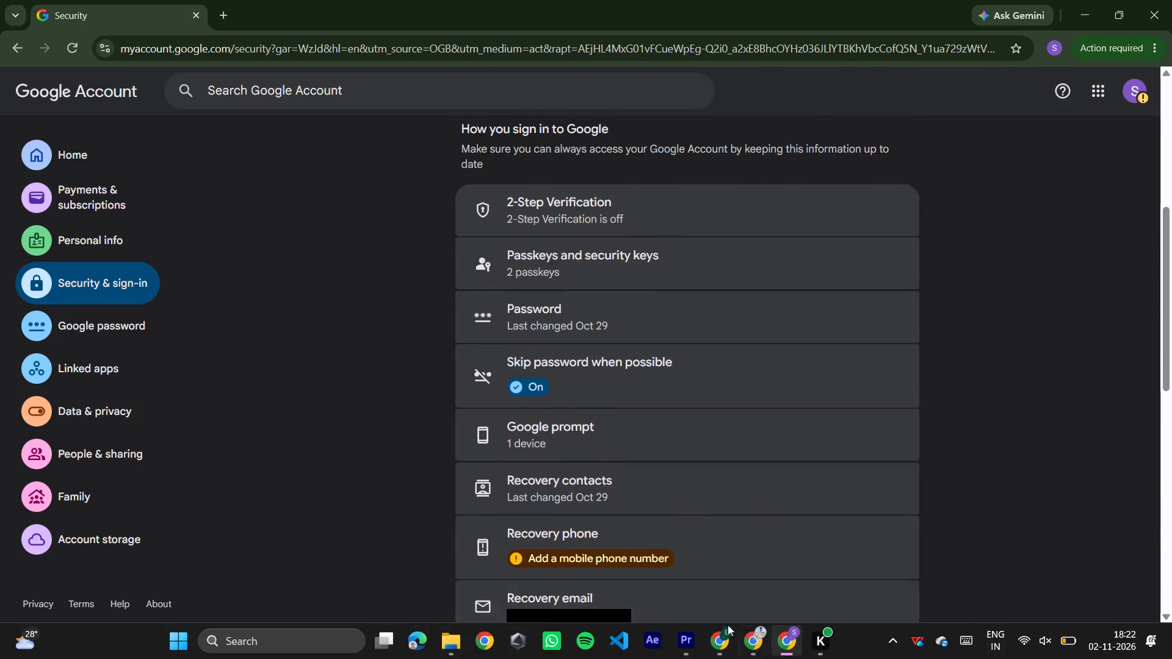
Switch from the Google Account security page back to the Premiere Pro project with the WhatsApp video sequence.
left_click(679, 634)
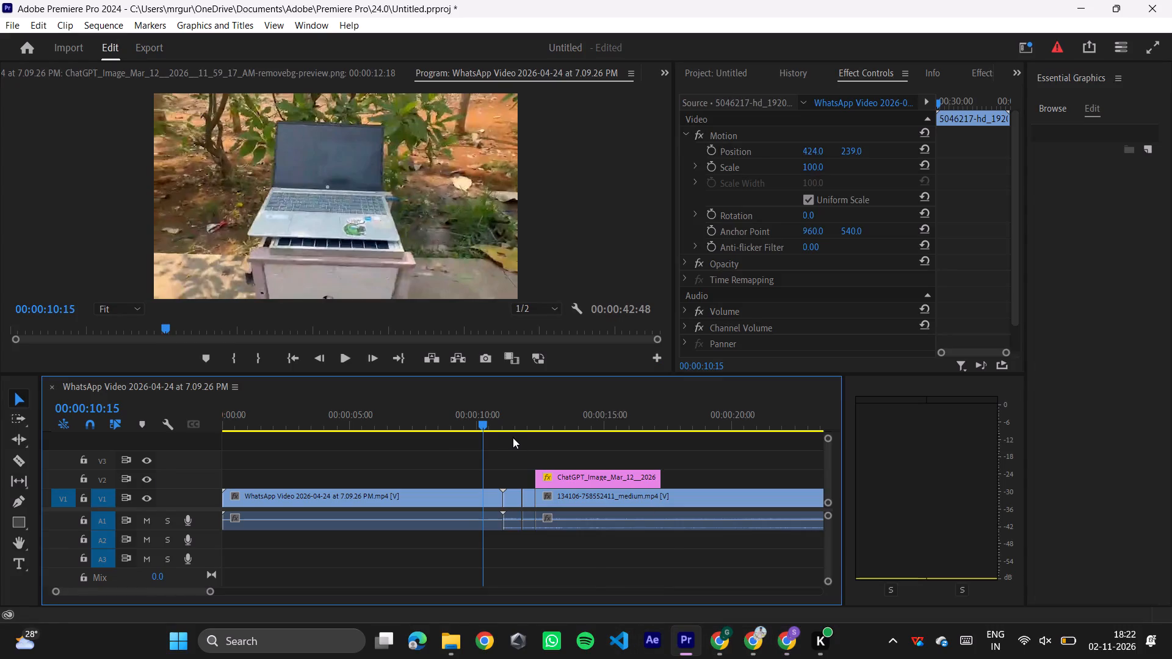
left_click_drag(479, 419, 220, 356)
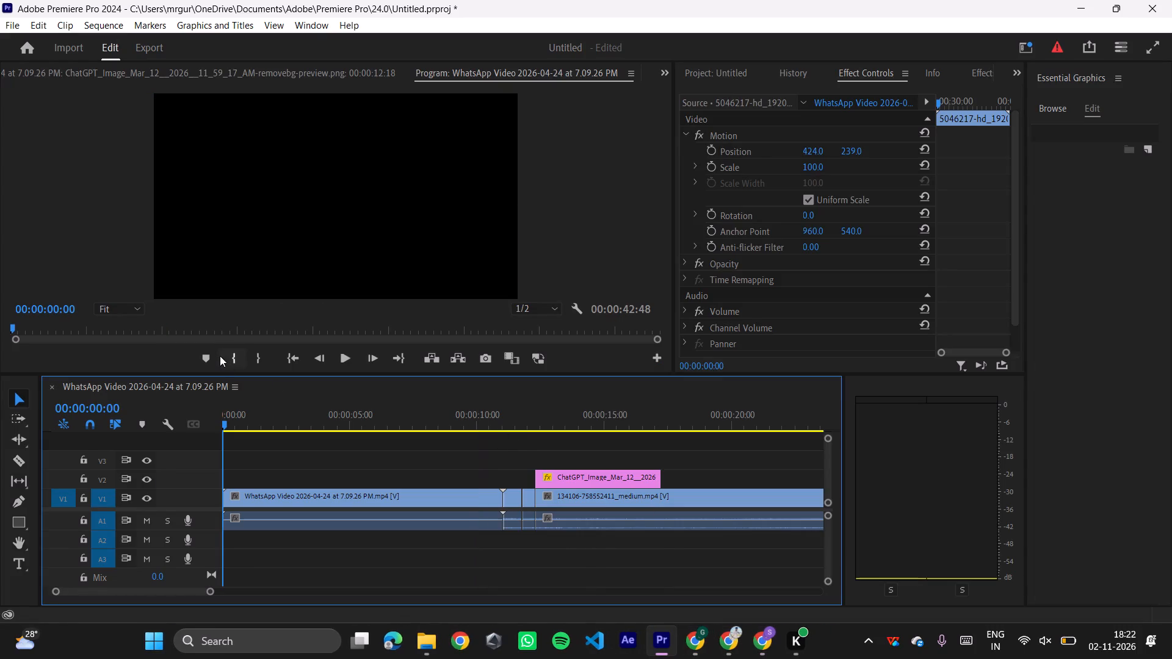
left_click(220, 356)
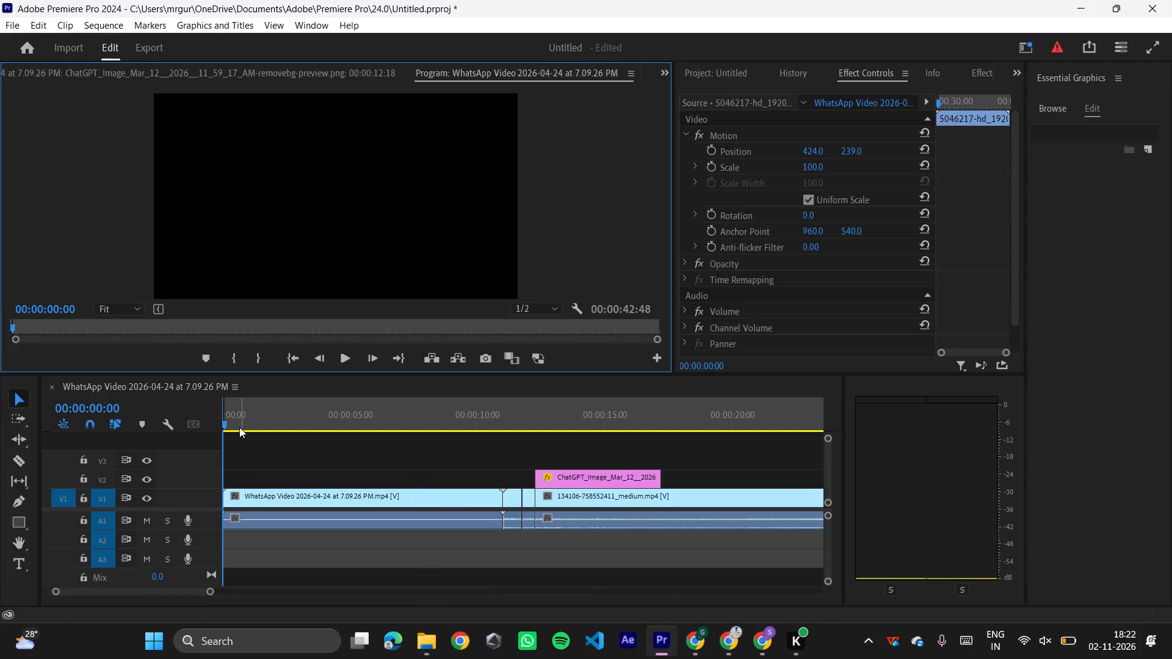
left_click_drag(225, 422, 498, 450)
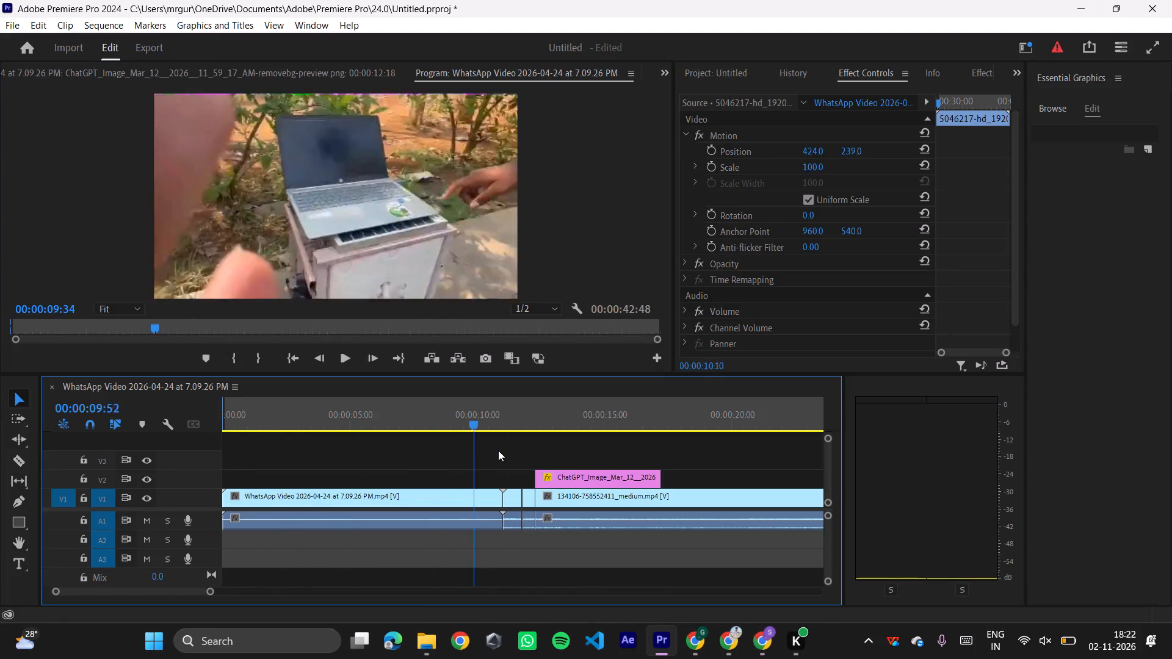
left_click_drag(498, 450, 506, 403)
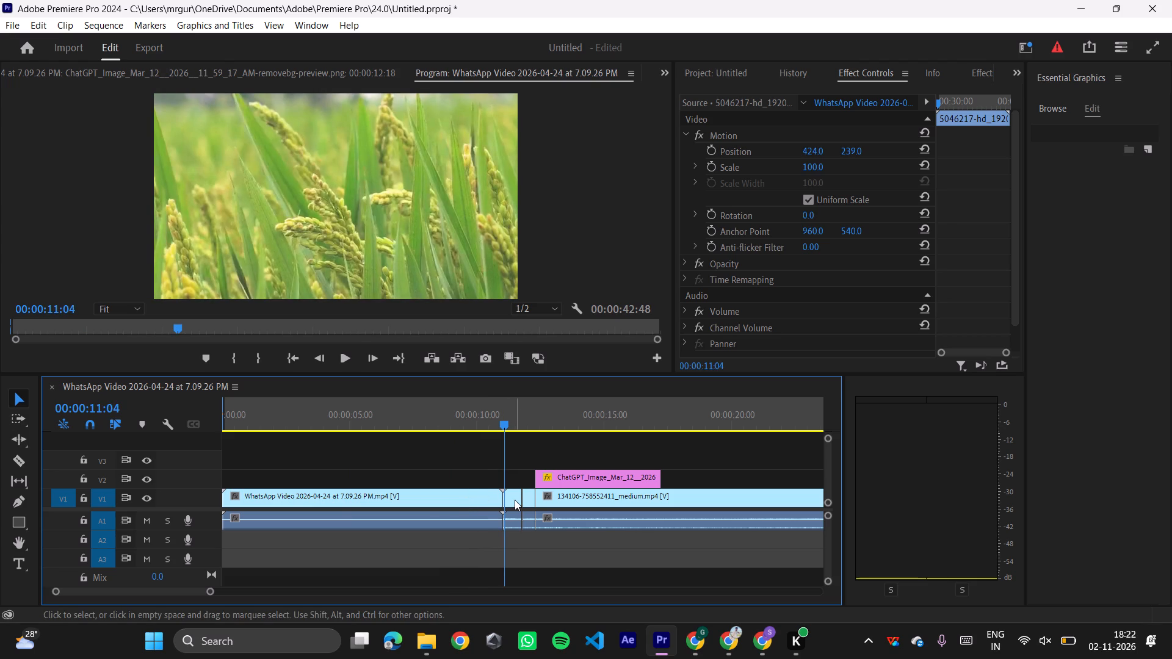
left_click(515, 500)
key("Delete")
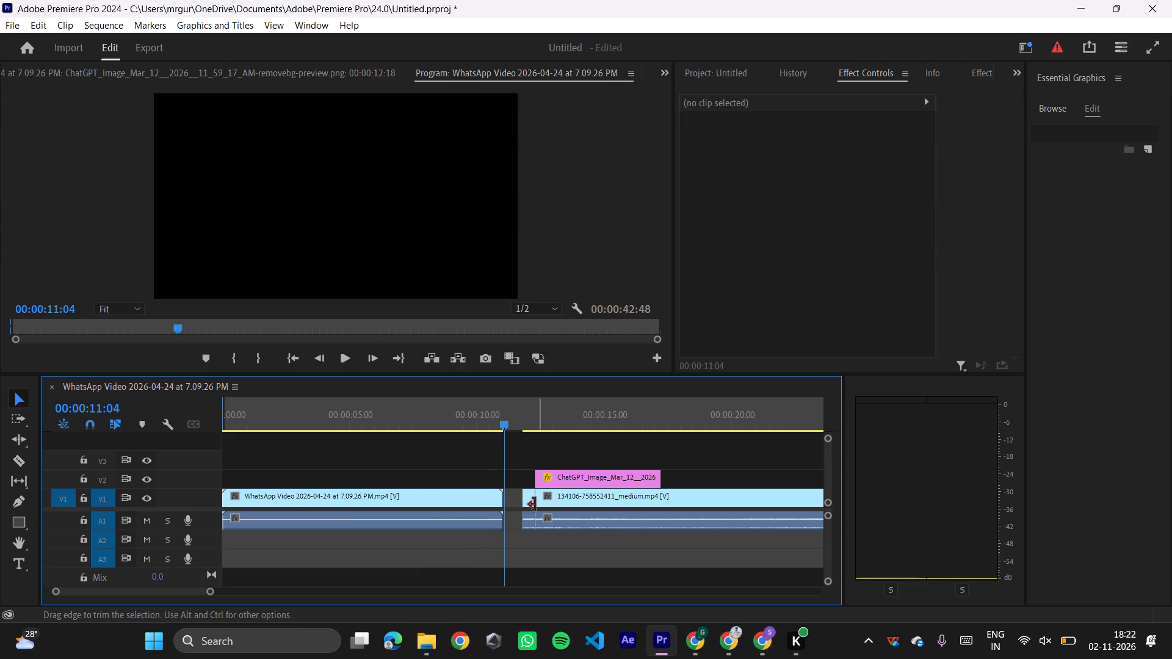
left_click(528, 499)
key("F12")
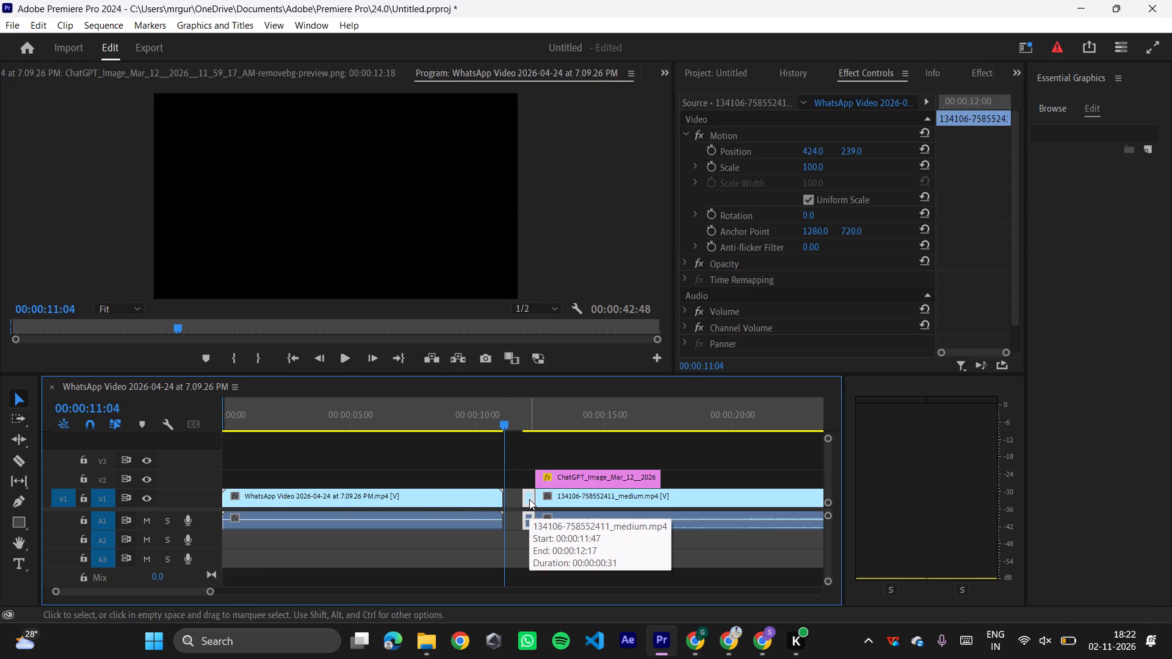
key("Delete")
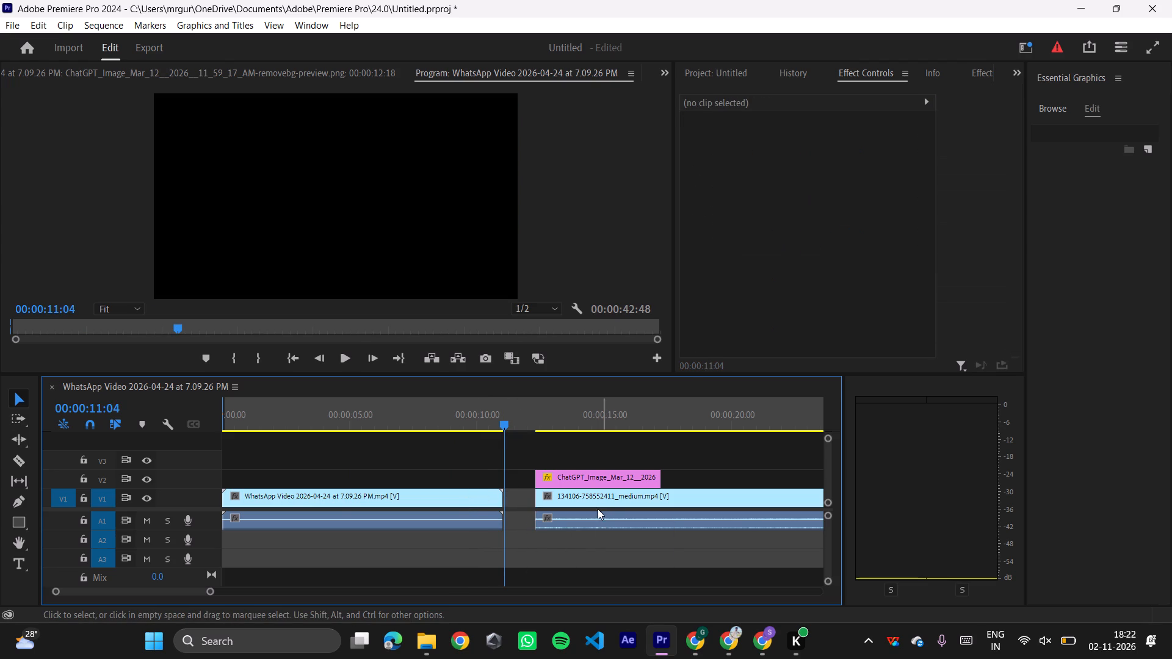
left_click_drag(590, 501, 555, 500)
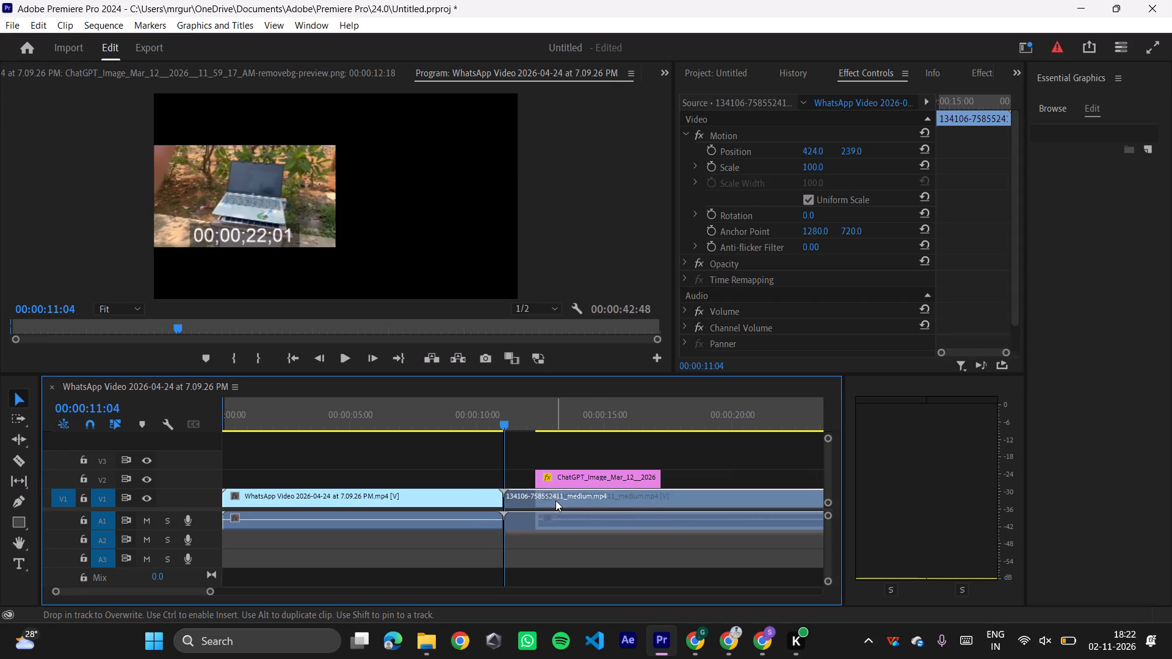
left_click_drag(502, 427, 566, 438)
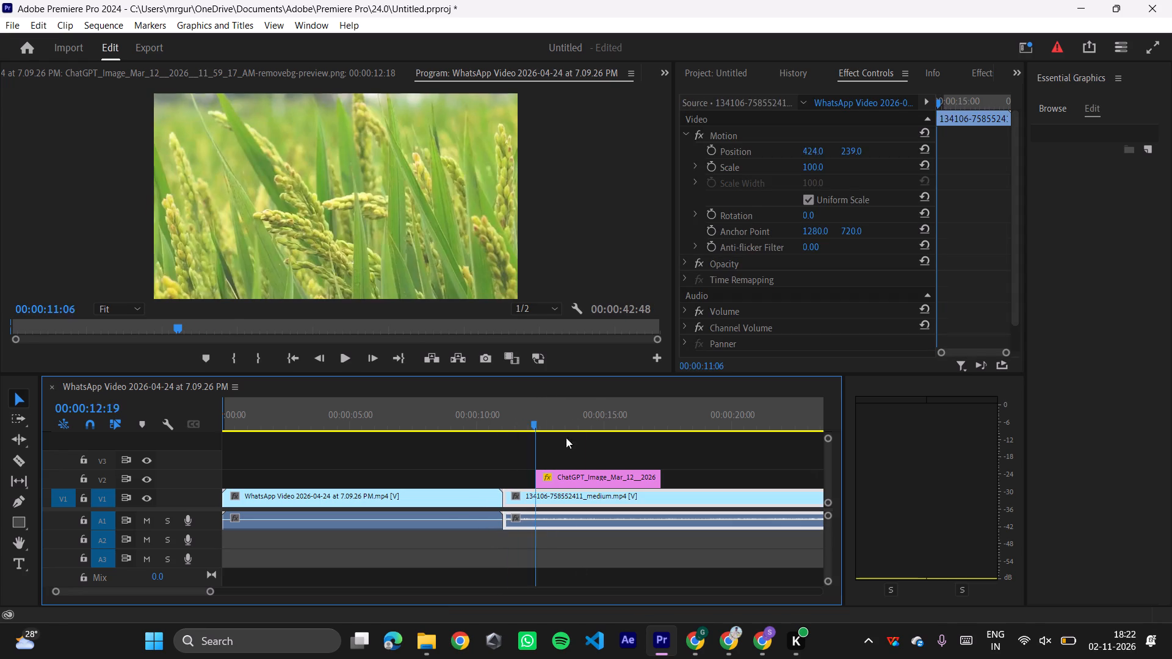
left_click_drag(566, 438, 845, 442)
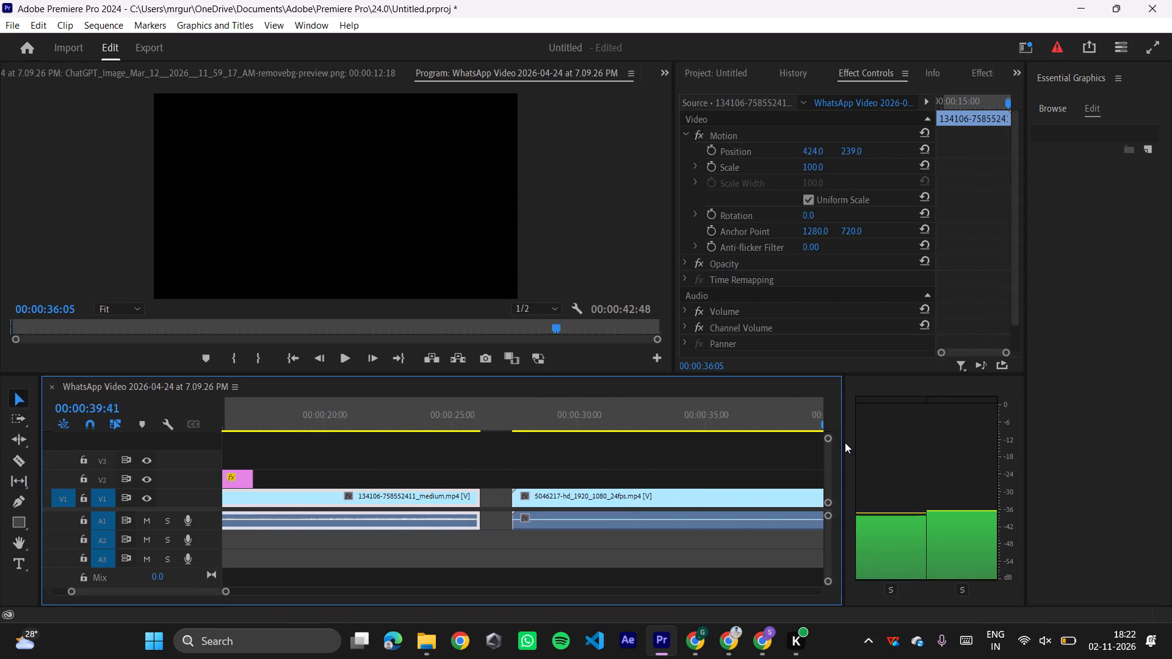
left_click_drag(845, 442, 561, 470)
left_click(554, 484)
left_click_drag(555, 487, 554, 487)
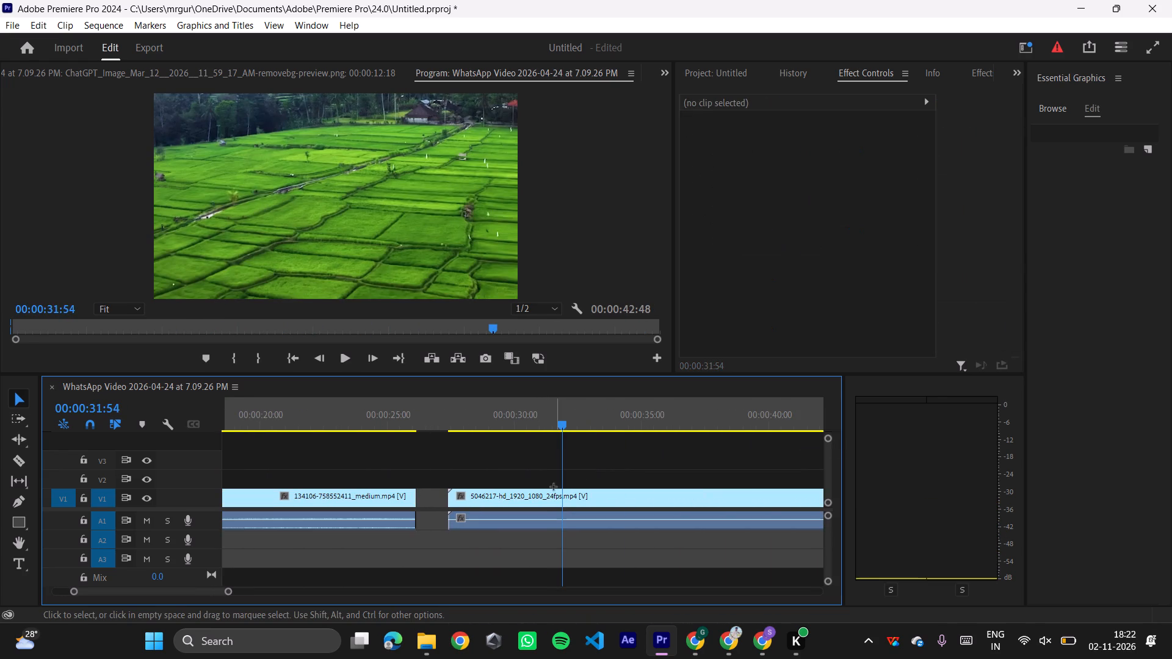
left_click_drag(554, 487, 507, 488)
left_click_drag(561, 502, 505, 499)
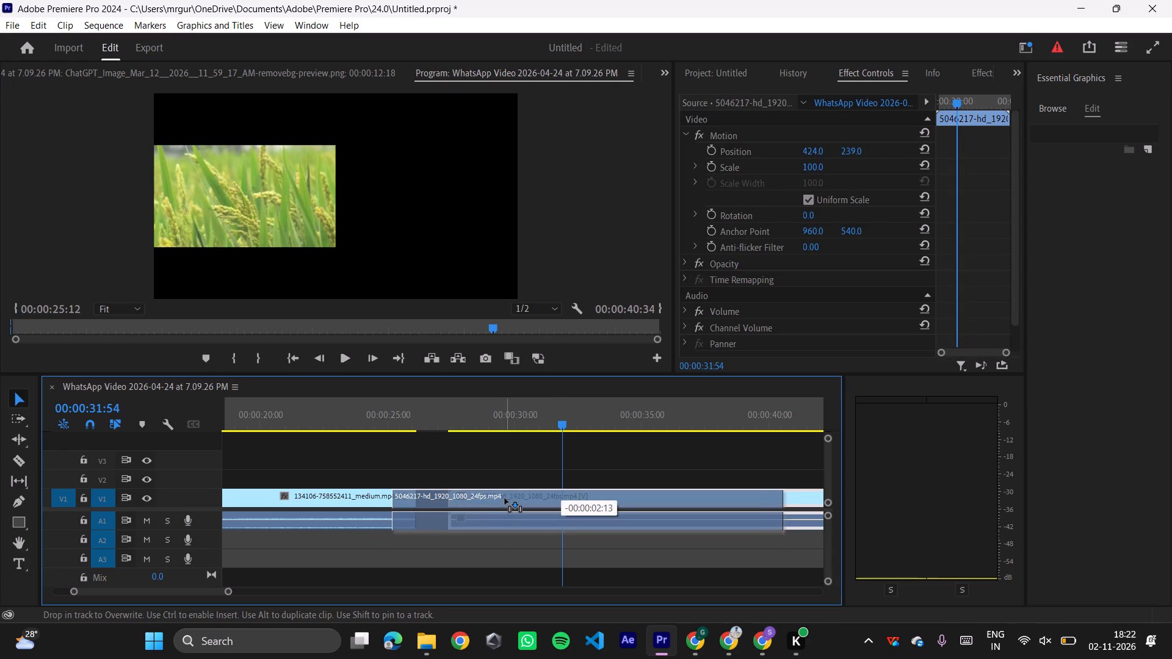
left_click_drag(505, 499, 528, 496)
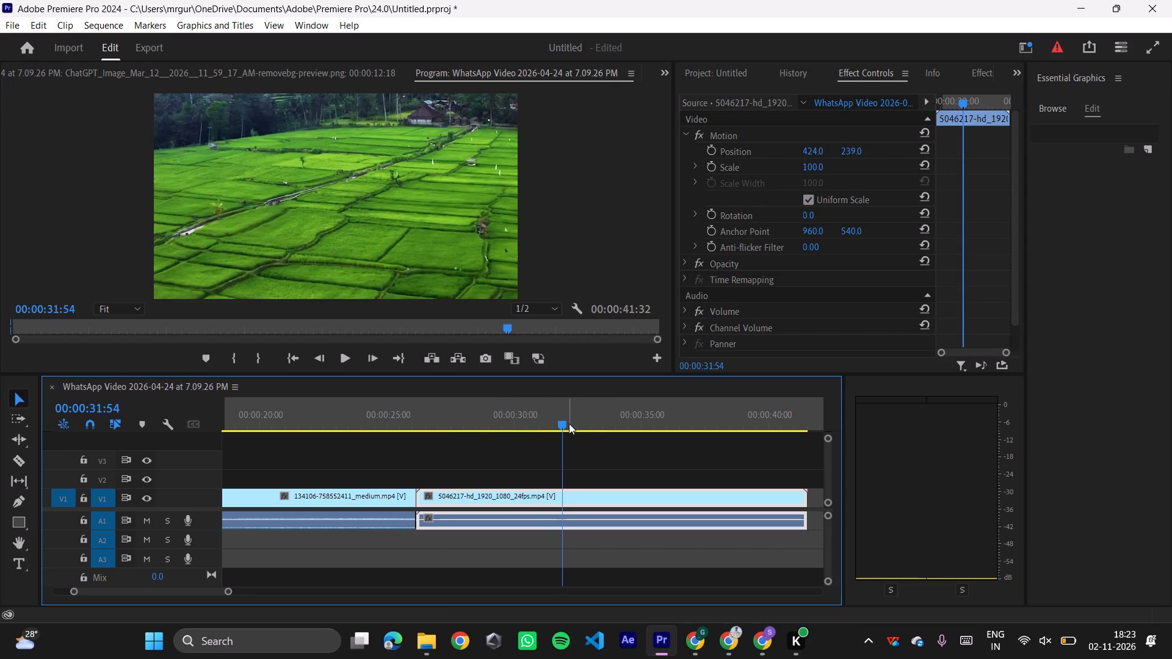
Scrub back and forth through the sequence to check the joins between the three main clips.
left_click_drag(558, 424, 371, 455)
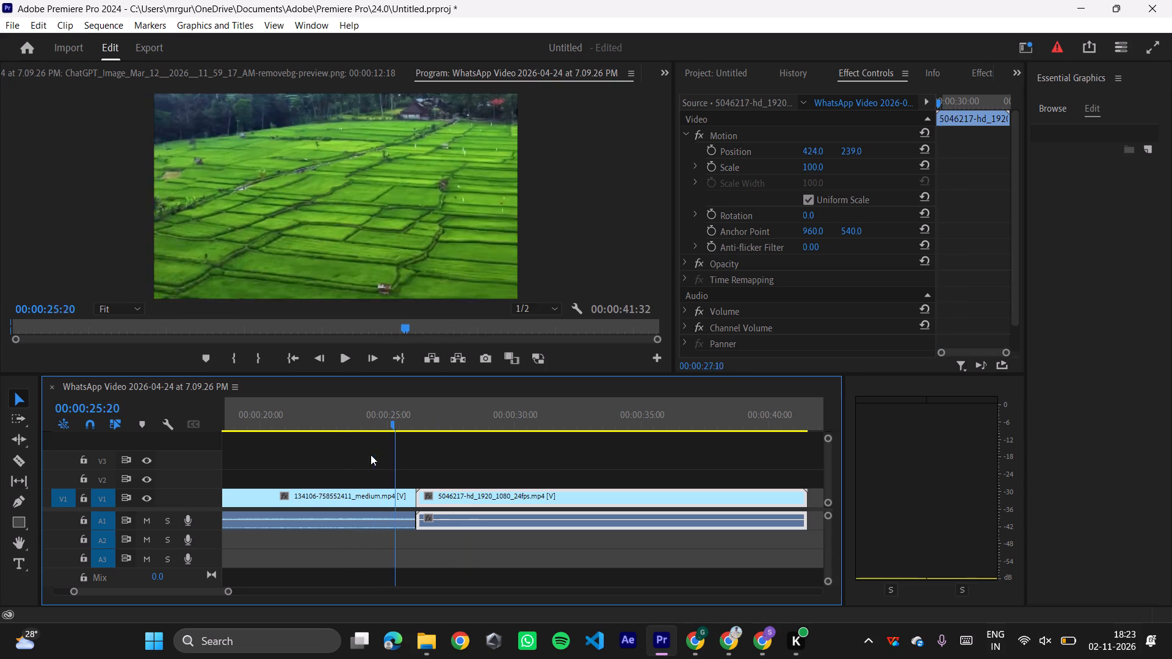
left_click_drag(371, 455, 371, 455)
left_click_drag(371, 455, 225, 456)
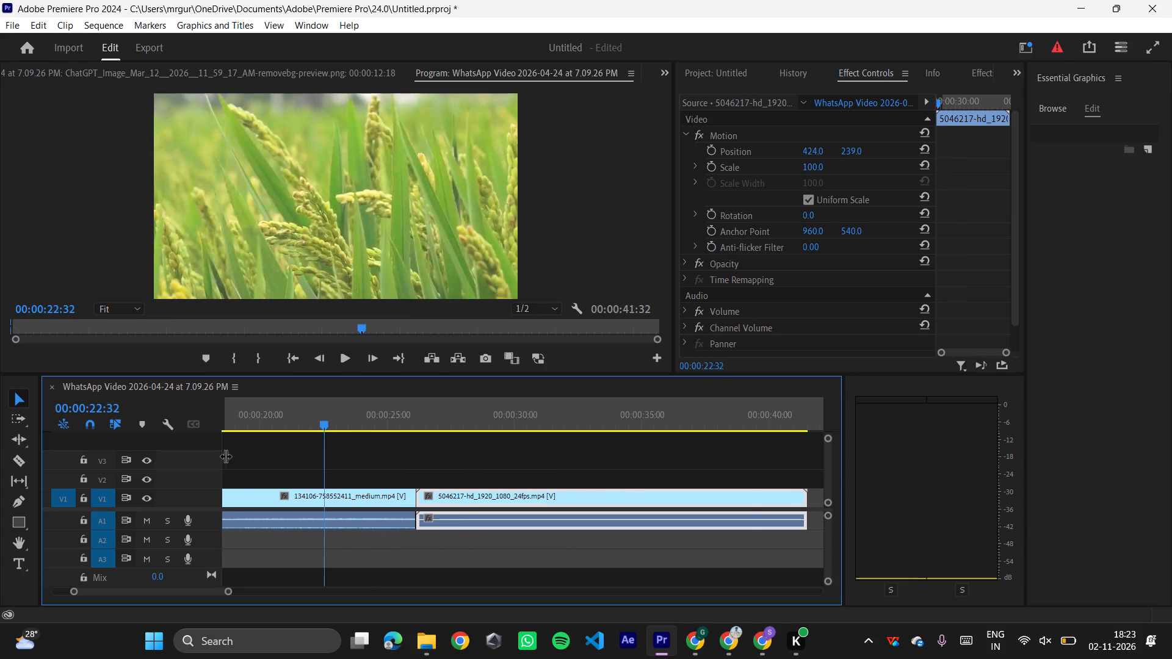
left_click_drag(225, 456, 493, 466)
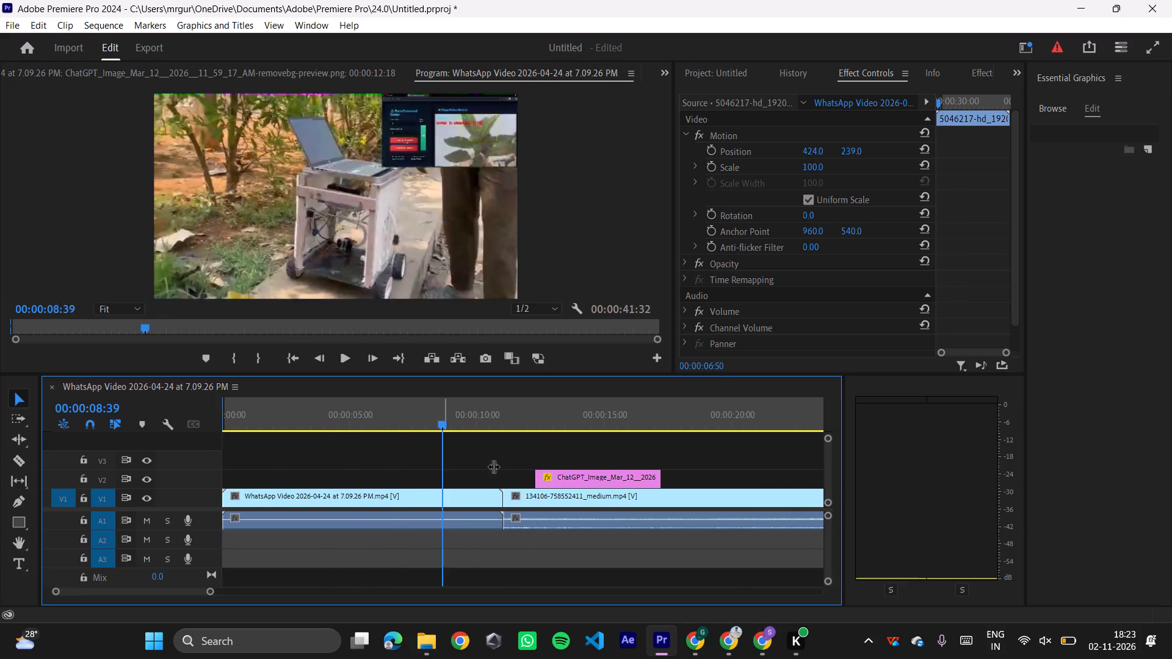
left_click_drag(493, 466, 354, 457)
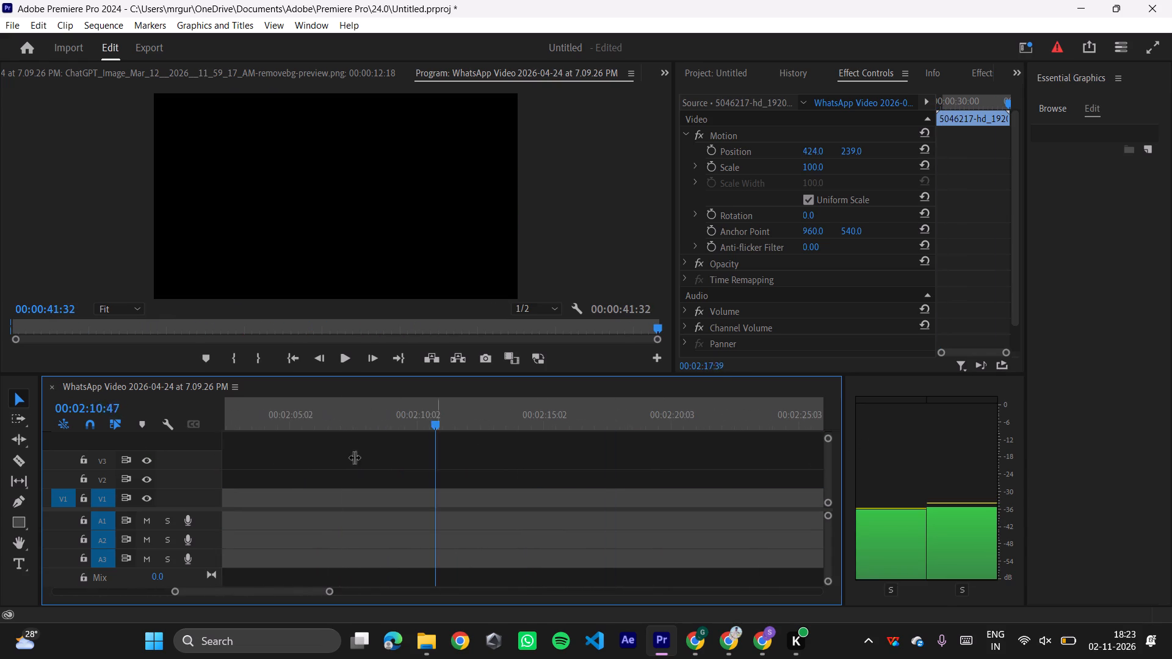
left_click_drag(354, 457, 256, 458)
left_click(704, 70)
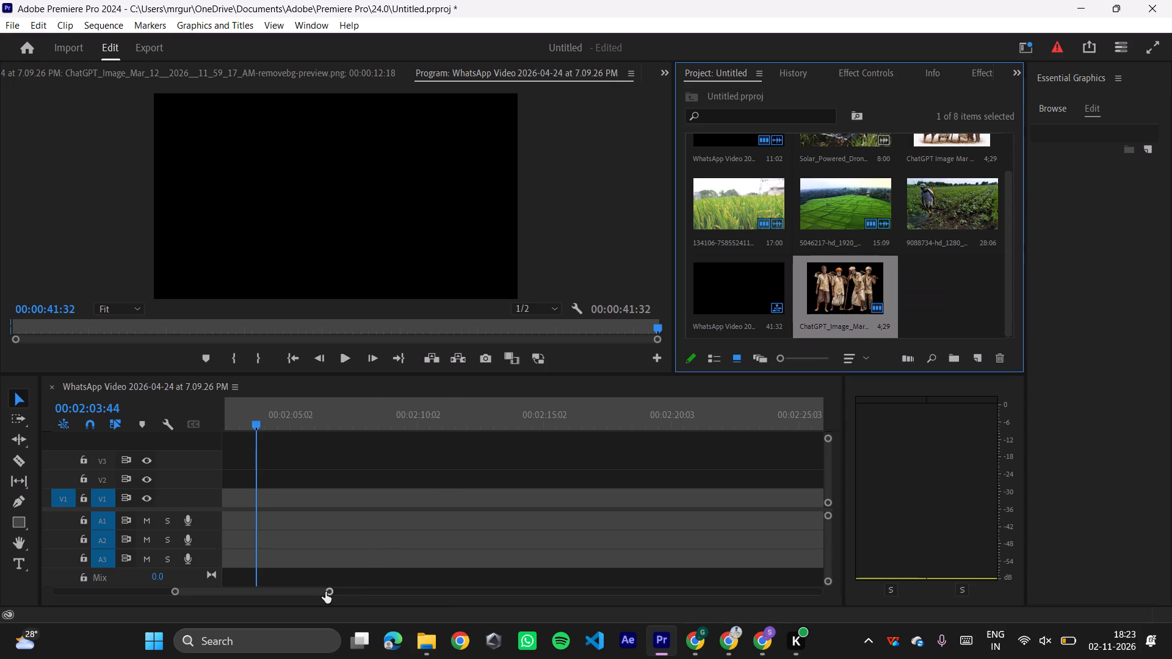
left_click_drag(320, 589, 124, 602)
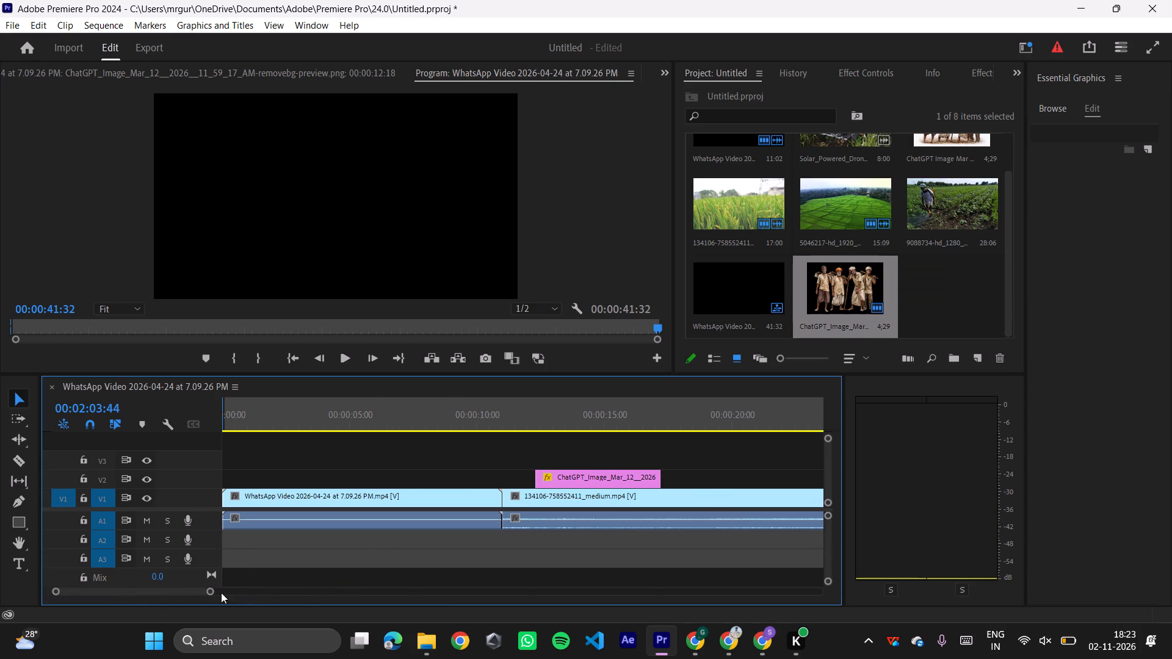
left_click_drag(211, 593, 186, 595)
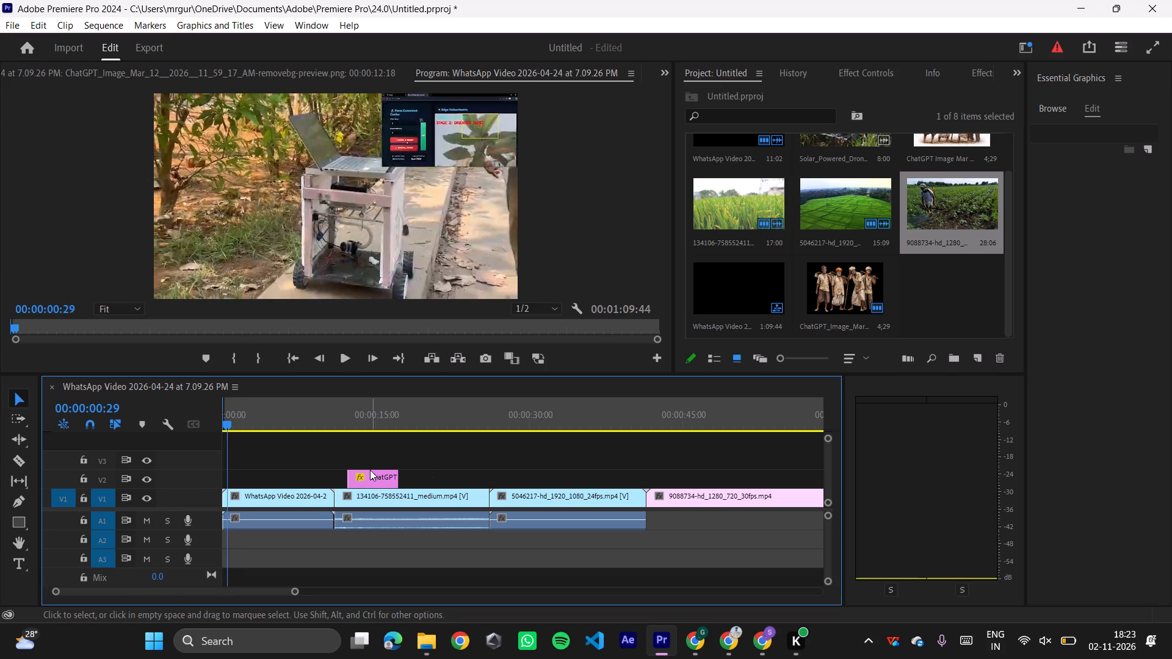
left_click_drag(220, 585, 198, 587)
left_click(244, 603)
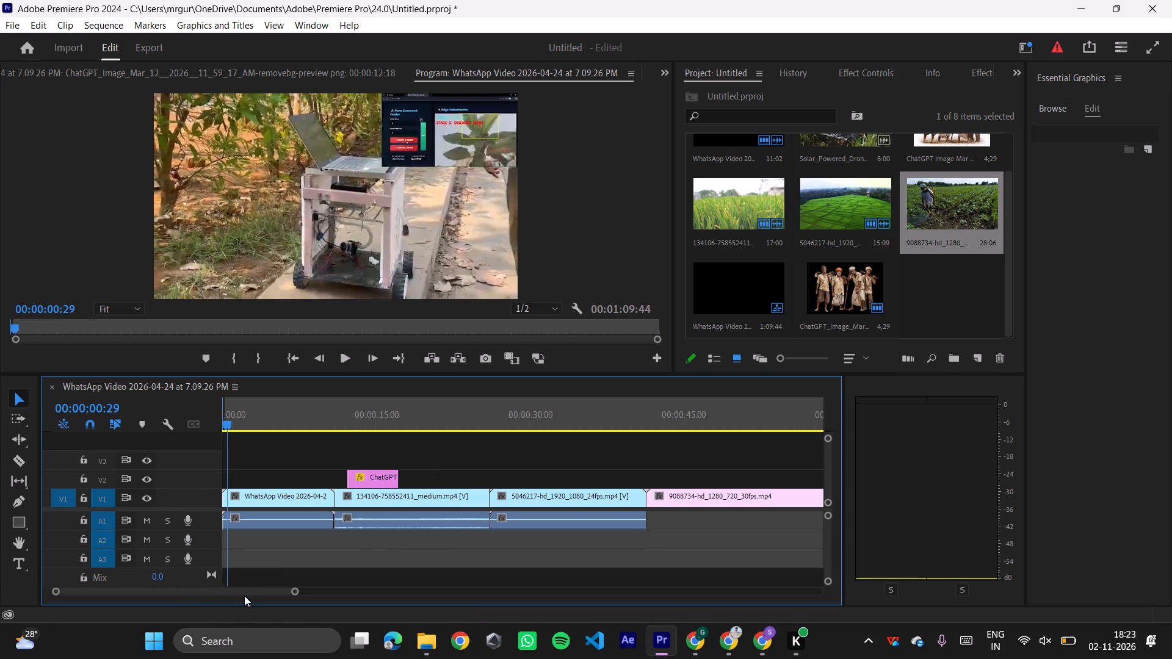
left_click_drag(242, 586, 173, 574)
left_click_drag(226, 430, 530, 452)
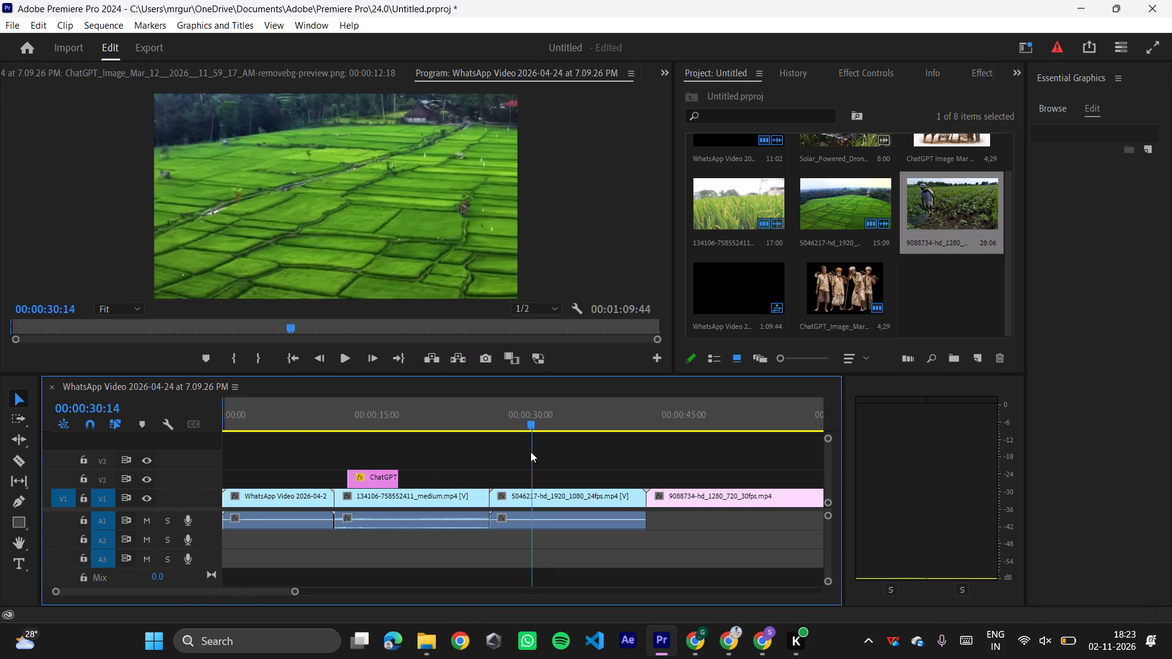
left_click_drag(530, 452, 741, 467)
left_click_drag(743, 467, 908, 478)
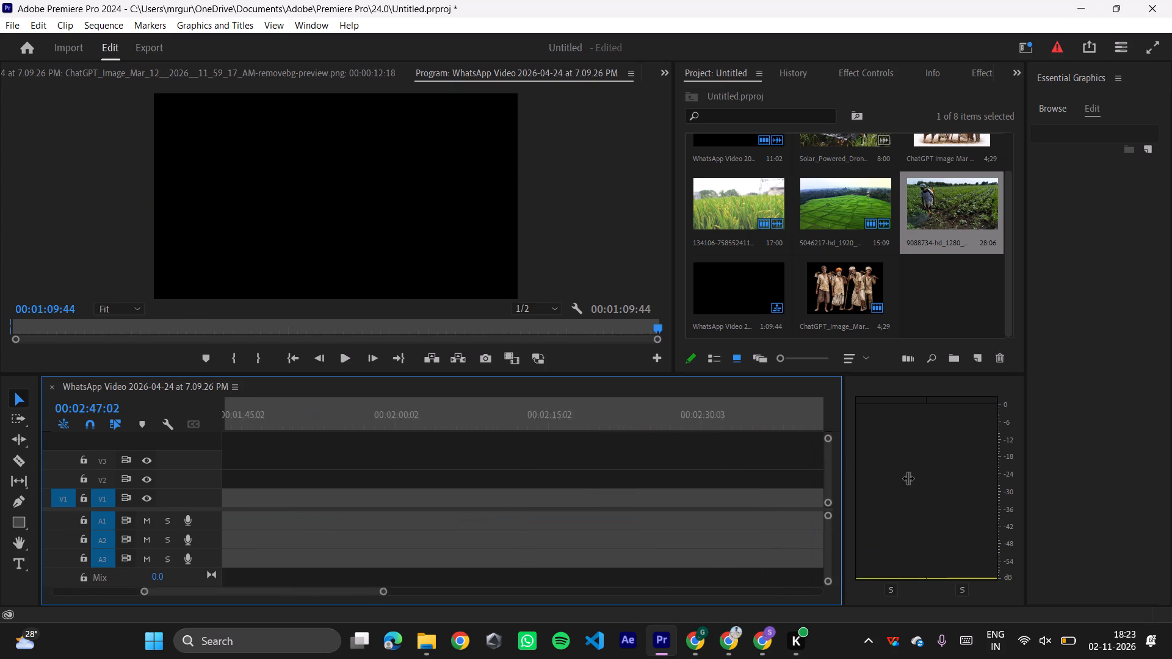
left_click_drag(908, 478, 806, 527)
left_click_drag(880, 535, 786, 511)
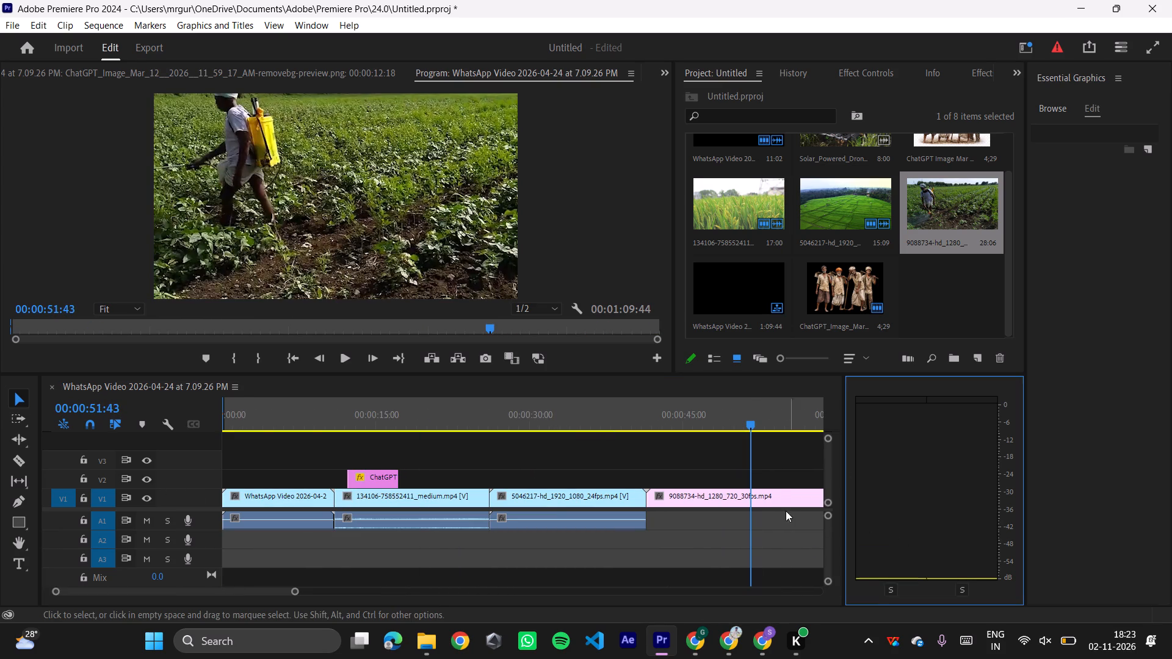
left_click_drag(786, 511, 723, 508)
left_click_drag(751, 422, 662, 445)
Import the background-free neptune-simplify-farming image of the blue knapsack sprayer from the Downloads folder into the project.
left_click(431, 627)
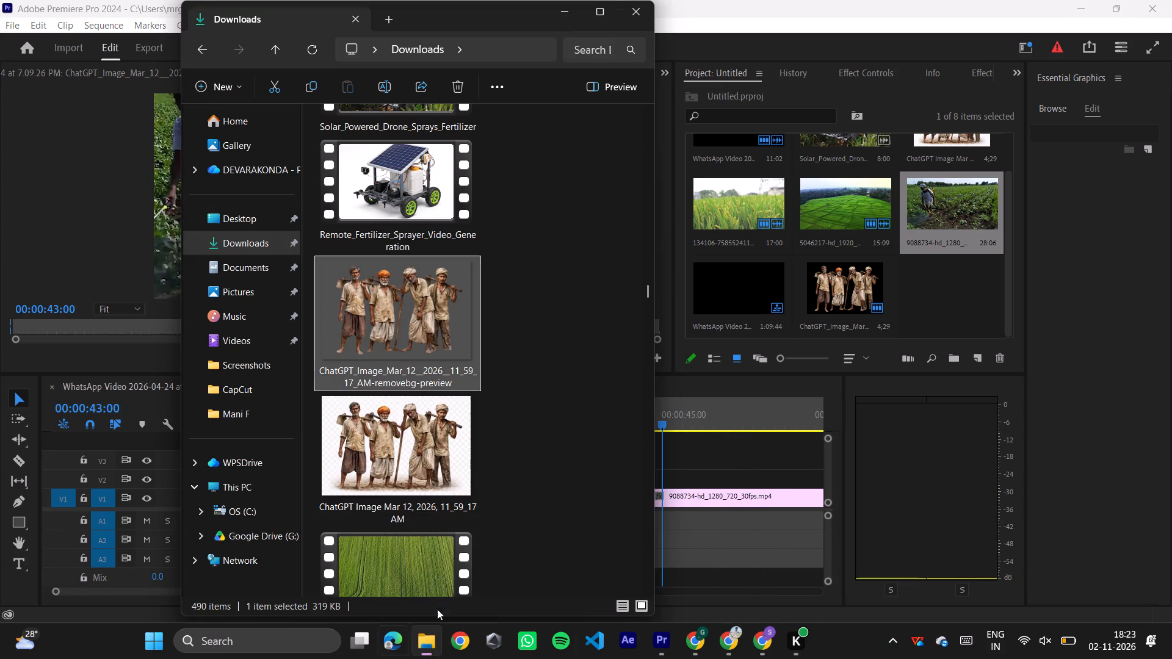
scroll(410, 428, "down", 5)
scroll(410, 428, "up", 9)
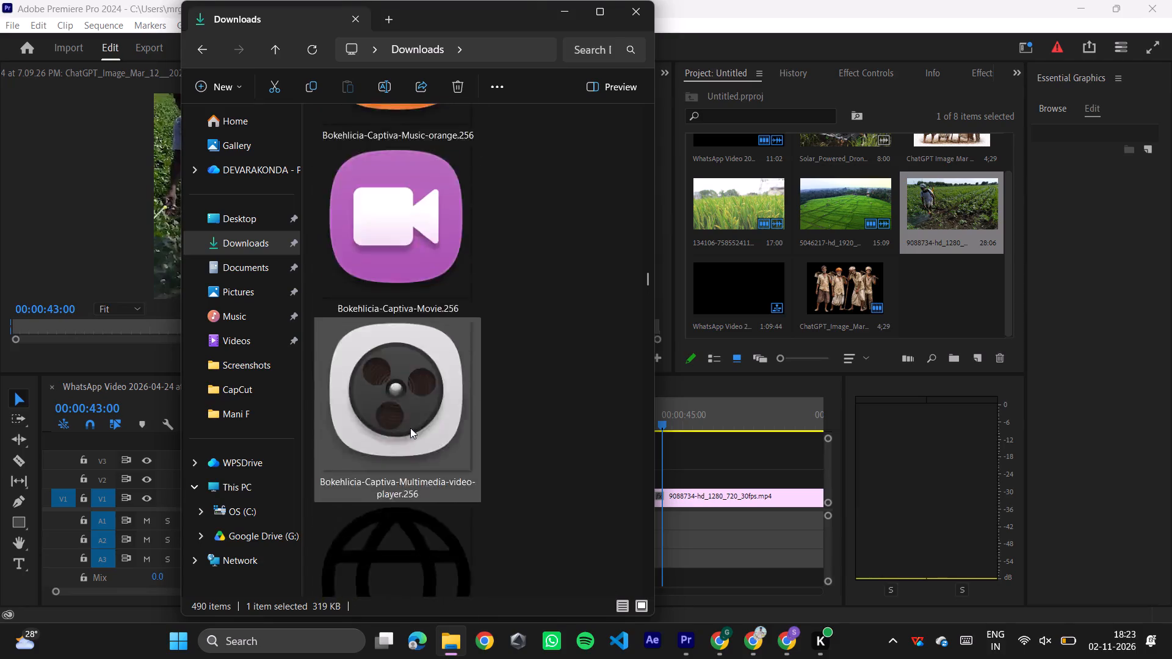
scroll(410, 428, "down", 9)
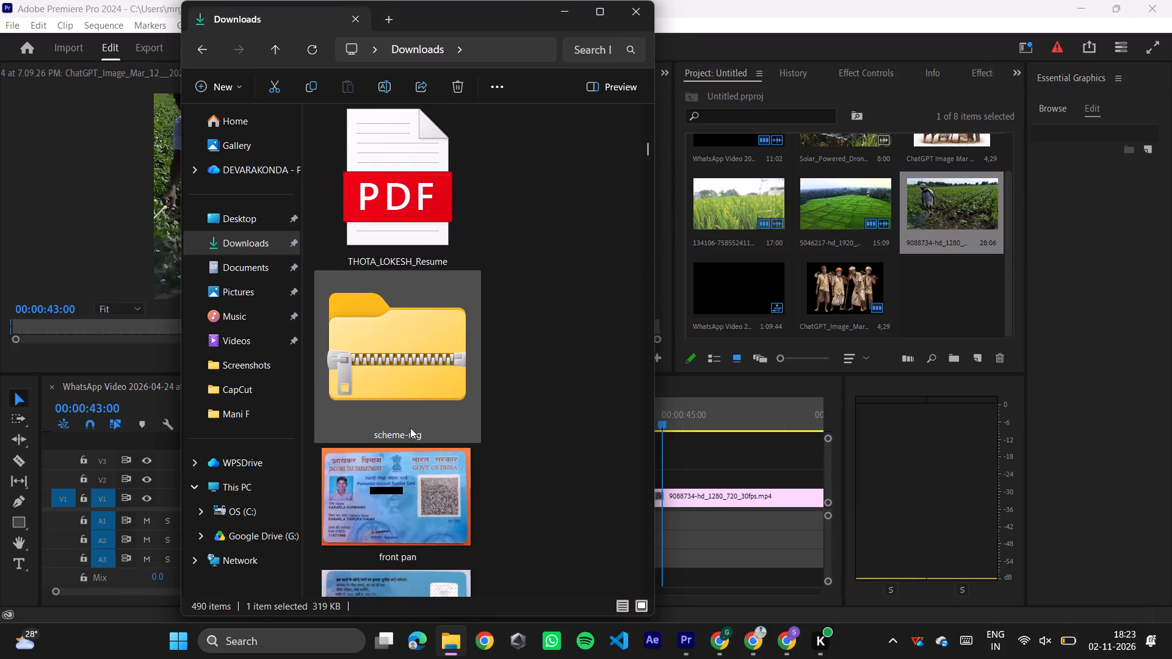
scroll(410, 428, "down", 1)
scroll(410, 428, "up", 9)
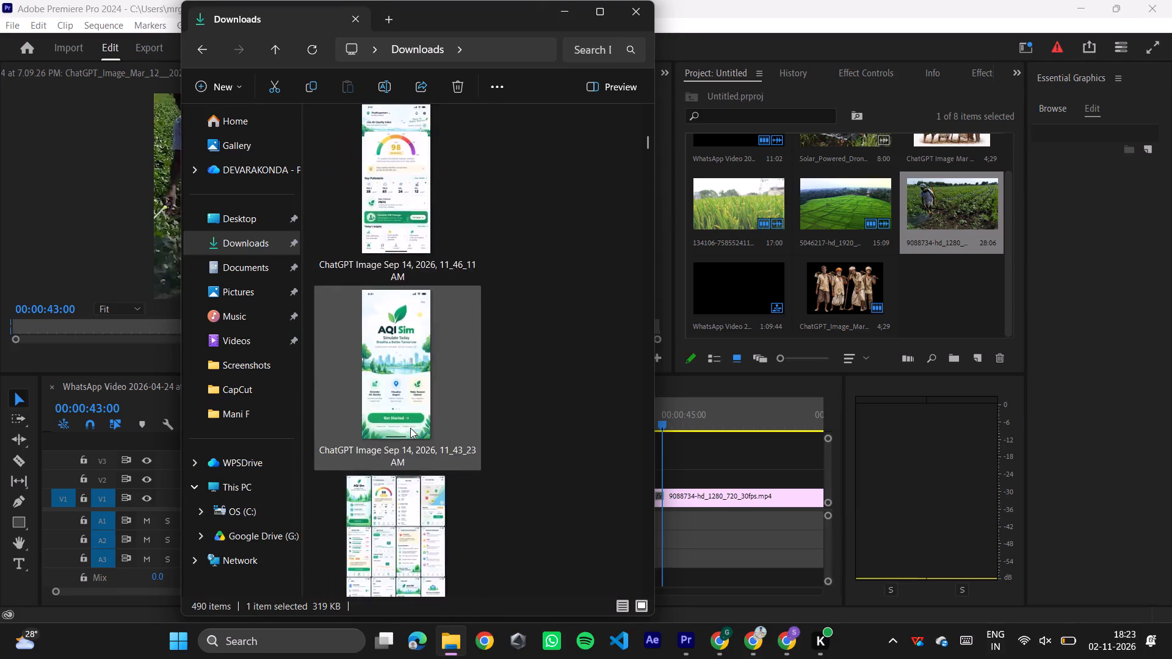
scroll(410, 428, "up", 12)
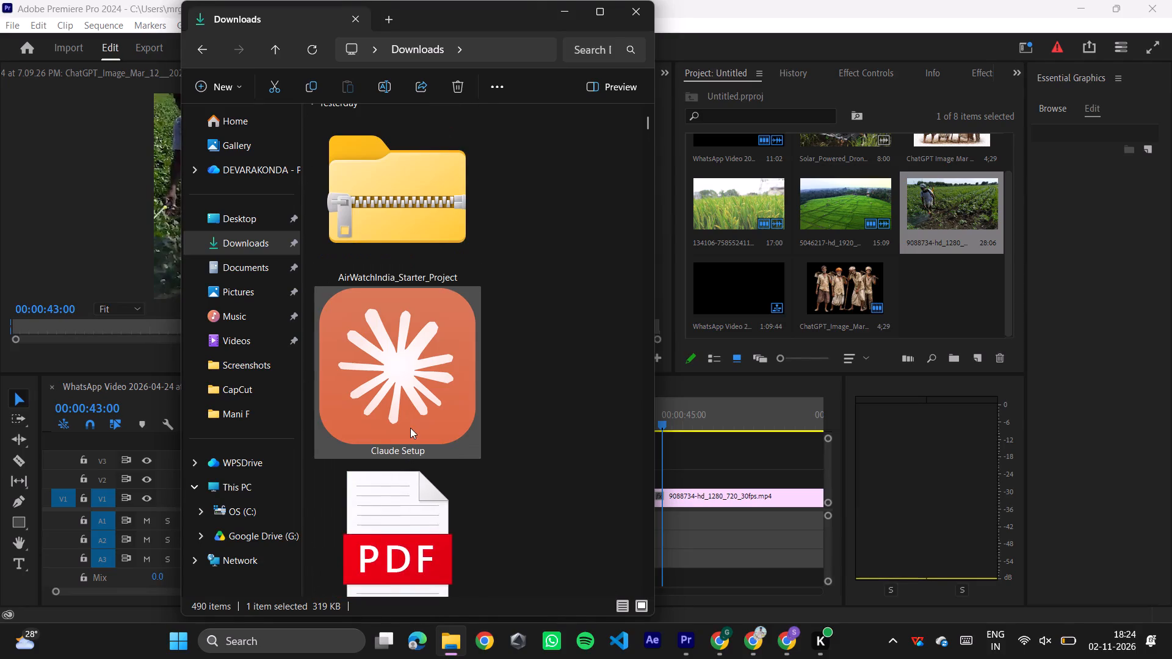
scroll(409, 415, "down", 20)
scroll(409, 415, "down", 5)
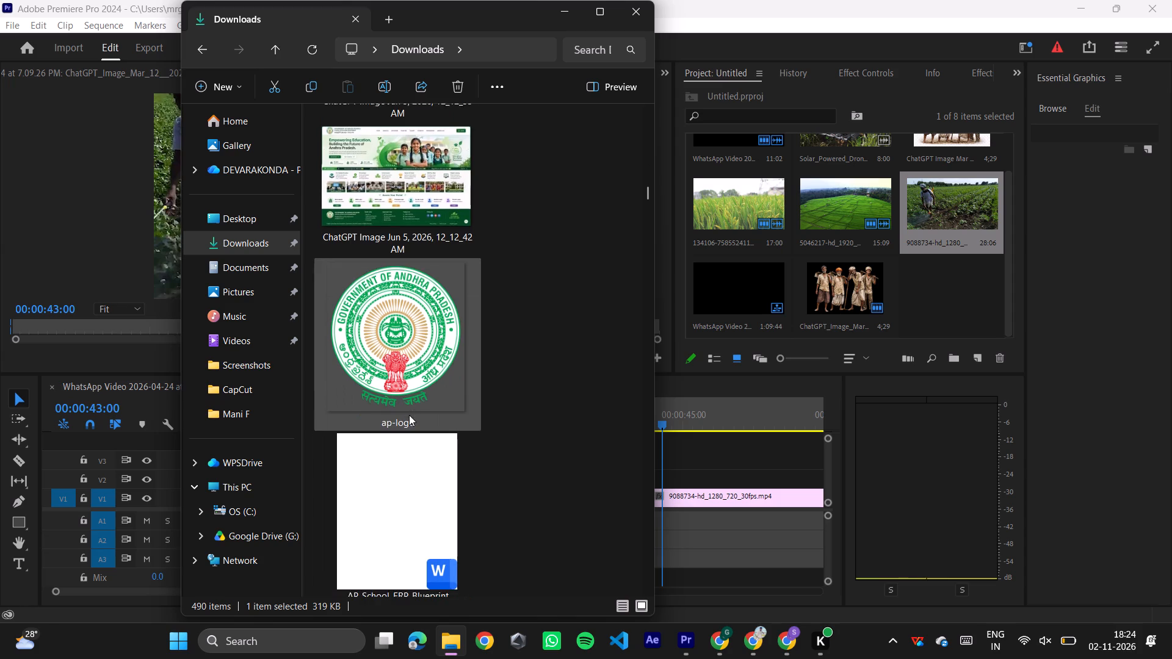
scroll(409, 415, "down", 10)
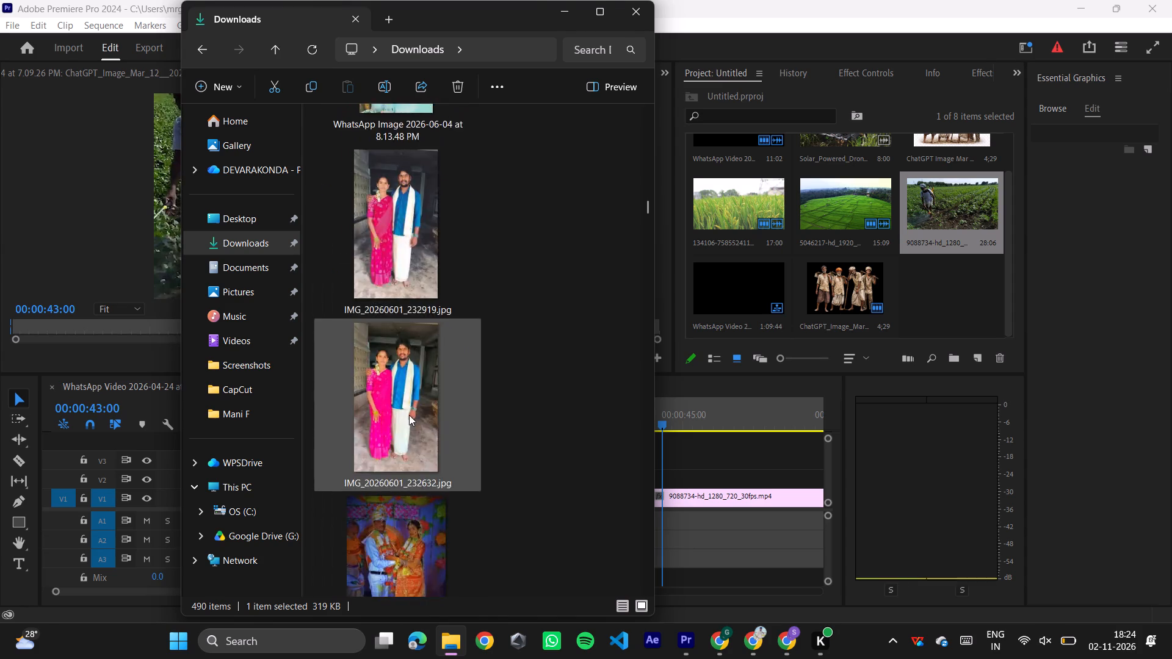
scroll(409, 415, "down", 10)
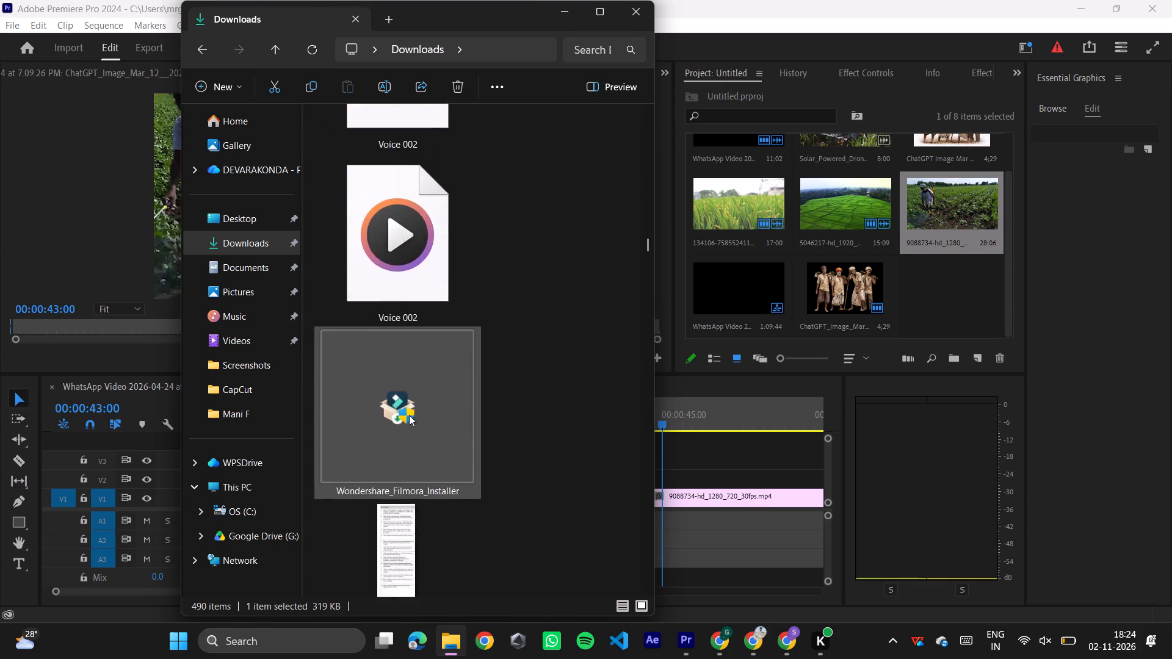
scroll(409, 415, "down", 10)
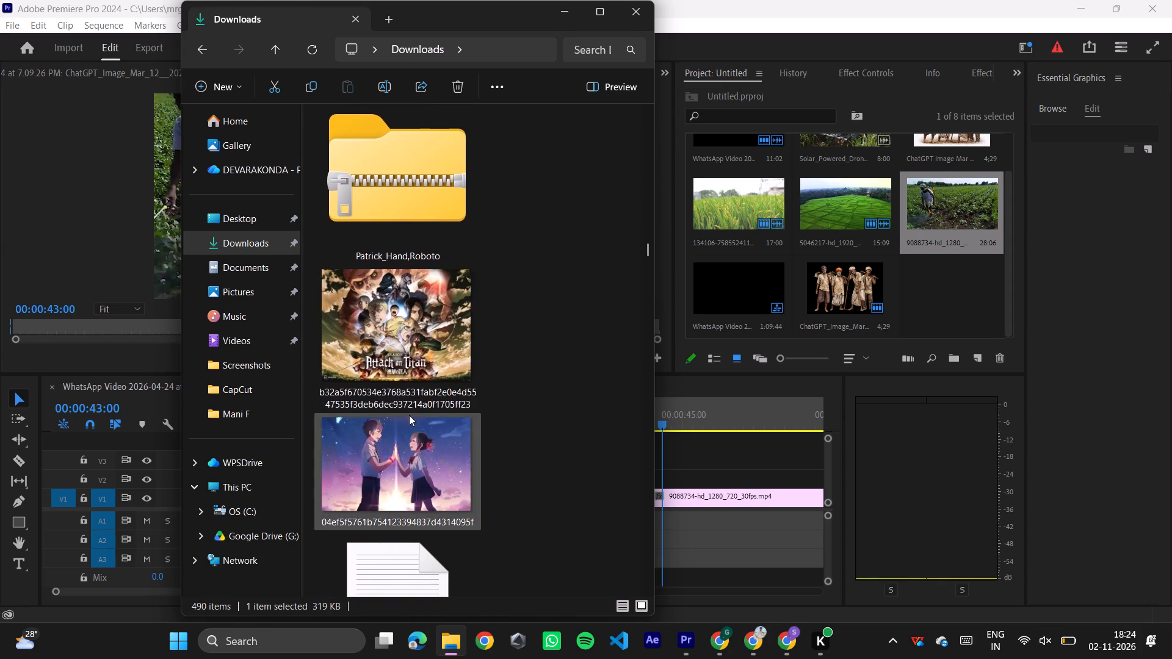
scroll(409, 415, "down", 10)
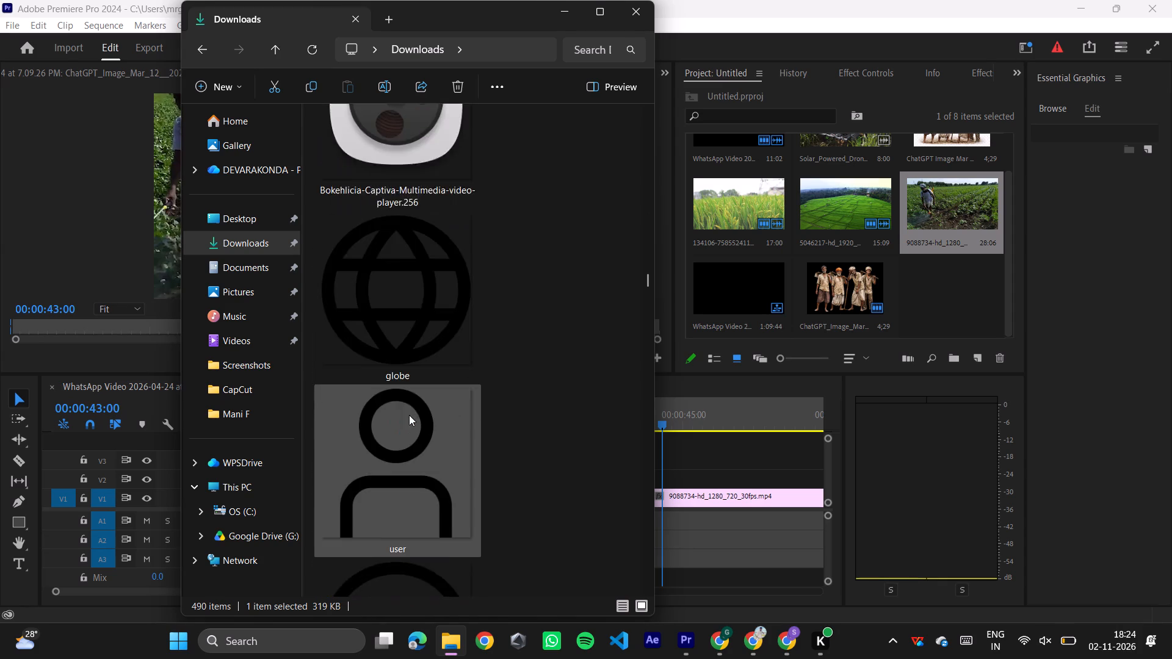
scroll(409, 415, "down", 10)
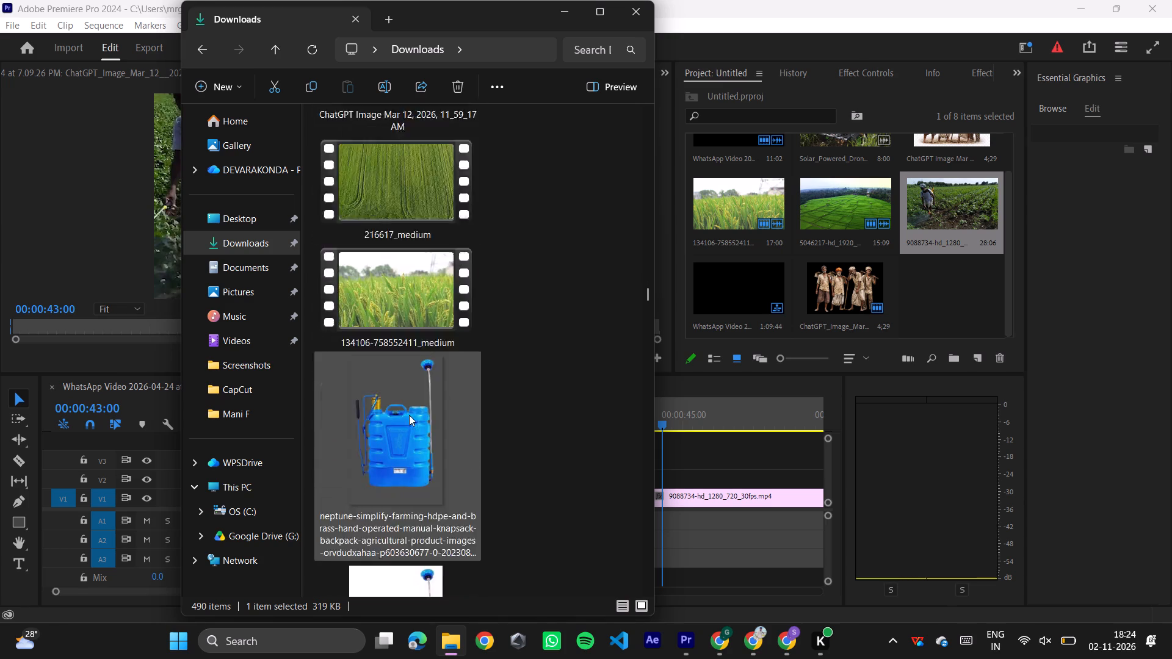
scroll(409, 415, "down", 2)
left_click_drag(346, 156, 784, 268)
left_click(517, 227)
left_click_drag(421, 122, 892, 266)
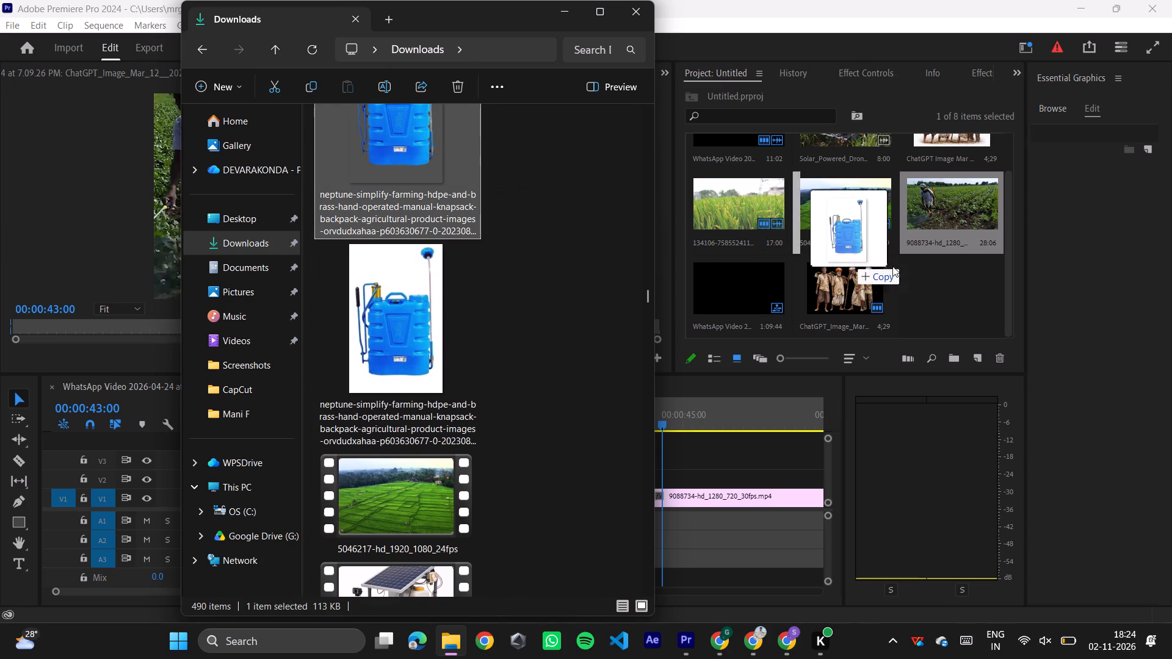
left_click_drag(892, 266, 948, 292)
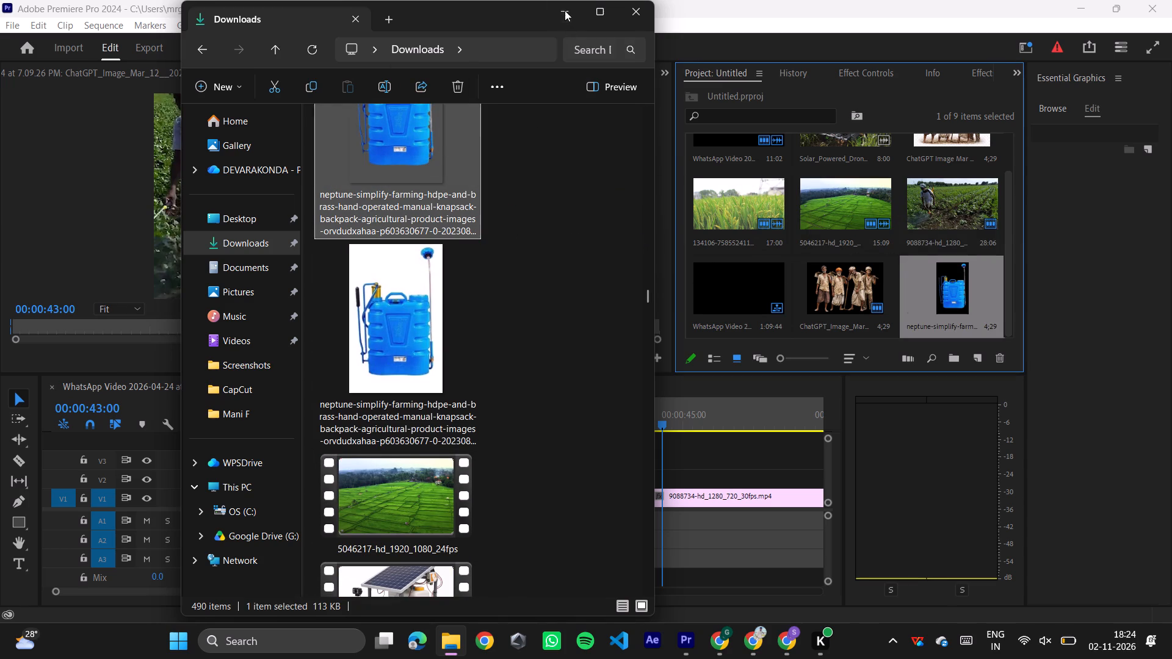
left_click(564, 10)
Add the neptune-simplify-farming sprayer image to V2, starting with the 9088734-hd_1280_720_30fps.mp4 clip at 00:00:41:33.
left_click_drag(936, 296, 440, 214)
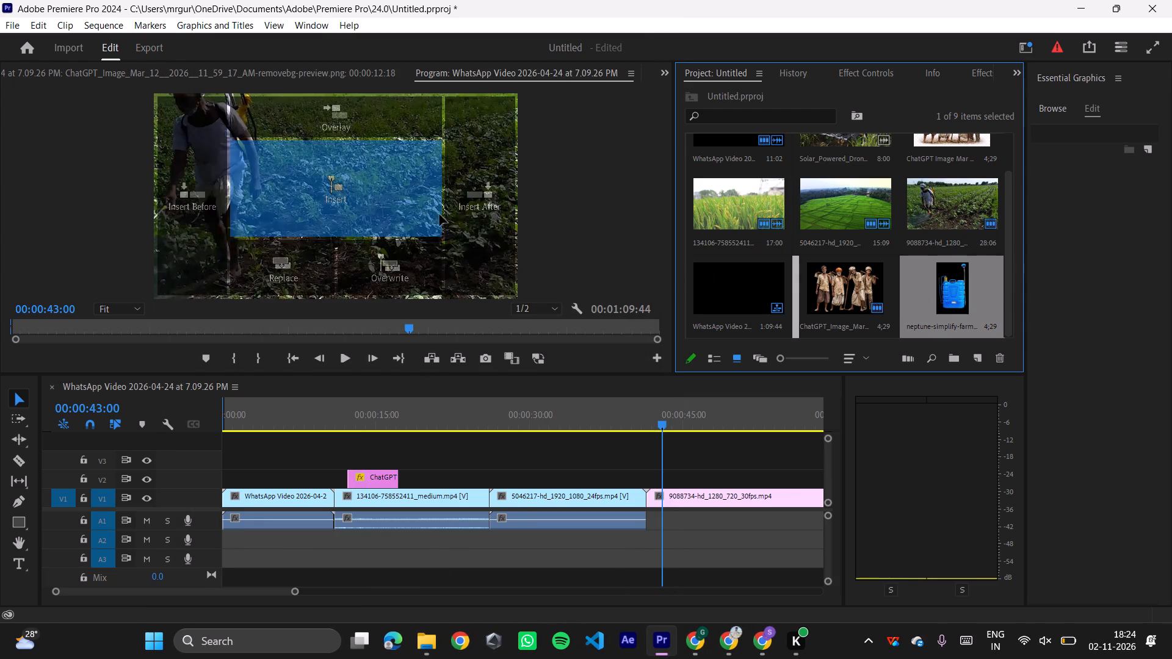
left_click_drag(440, 214, 476, 204)
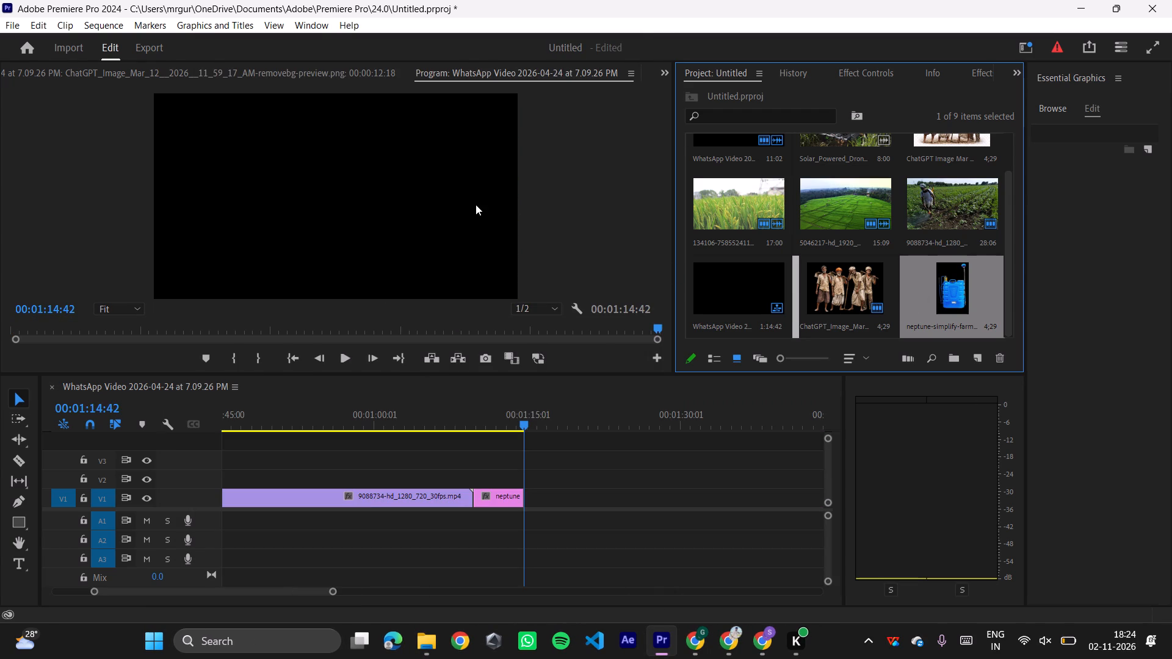
left_click_drag(493, 490, 371, 472)
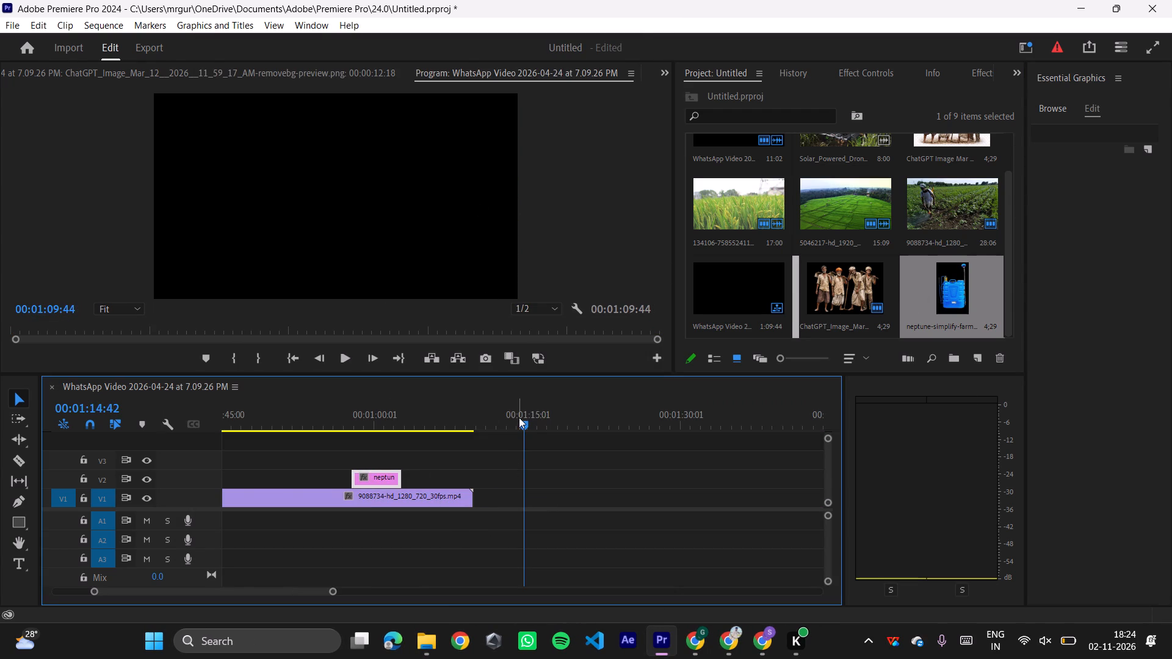
left_click_drag(521, 420, 408, 472)
left_click_drag(425, 477, 568, 510)
left_click(618, 489)
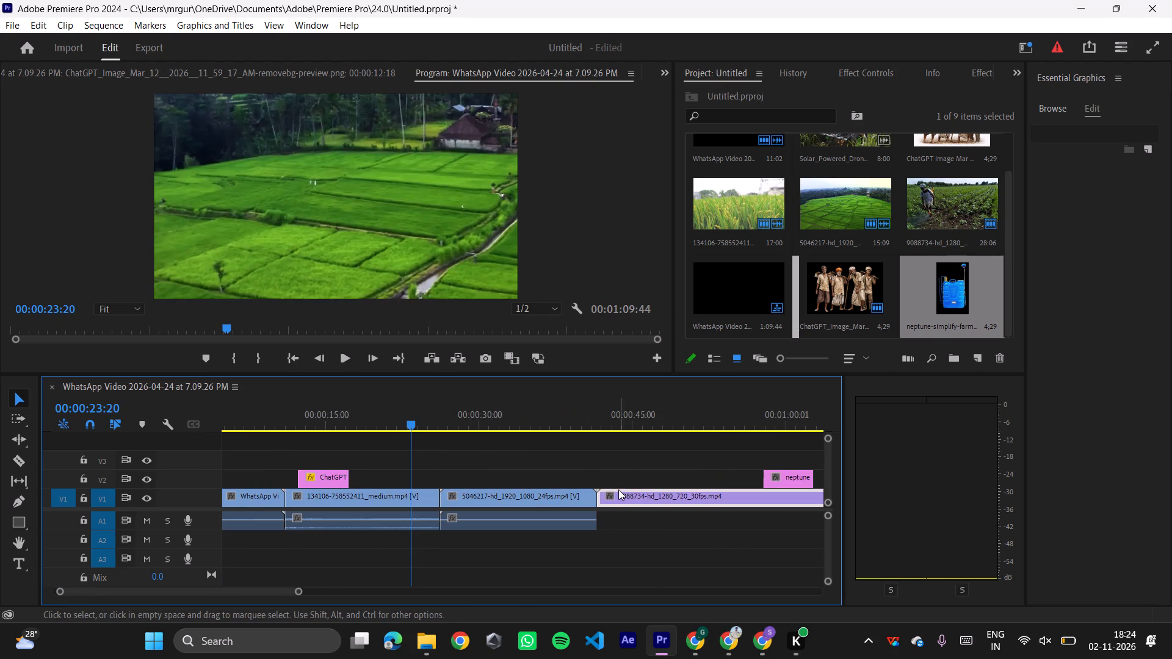
left_click_drag(403, 421, 548, 475)
left_click_drag(639, 516, 609, 502)
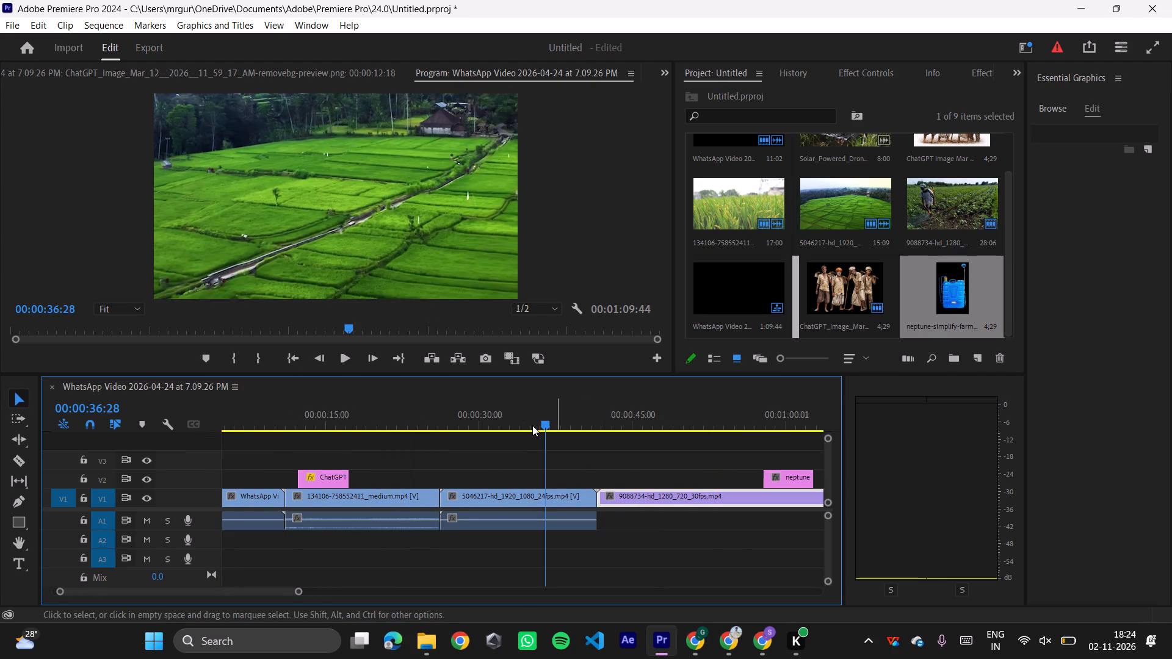
left_click_drag(540, 422, 592, 448)
left_click_drag(795, 476, 631, 477)
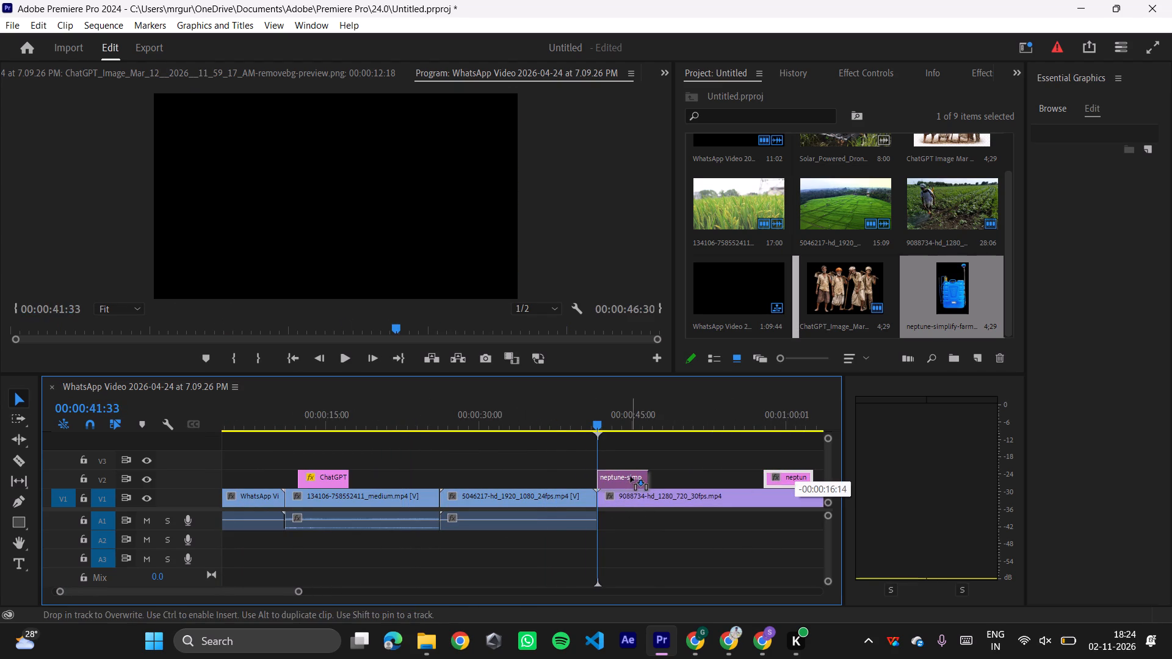
left_click_drag(631, 477, 631, 476)
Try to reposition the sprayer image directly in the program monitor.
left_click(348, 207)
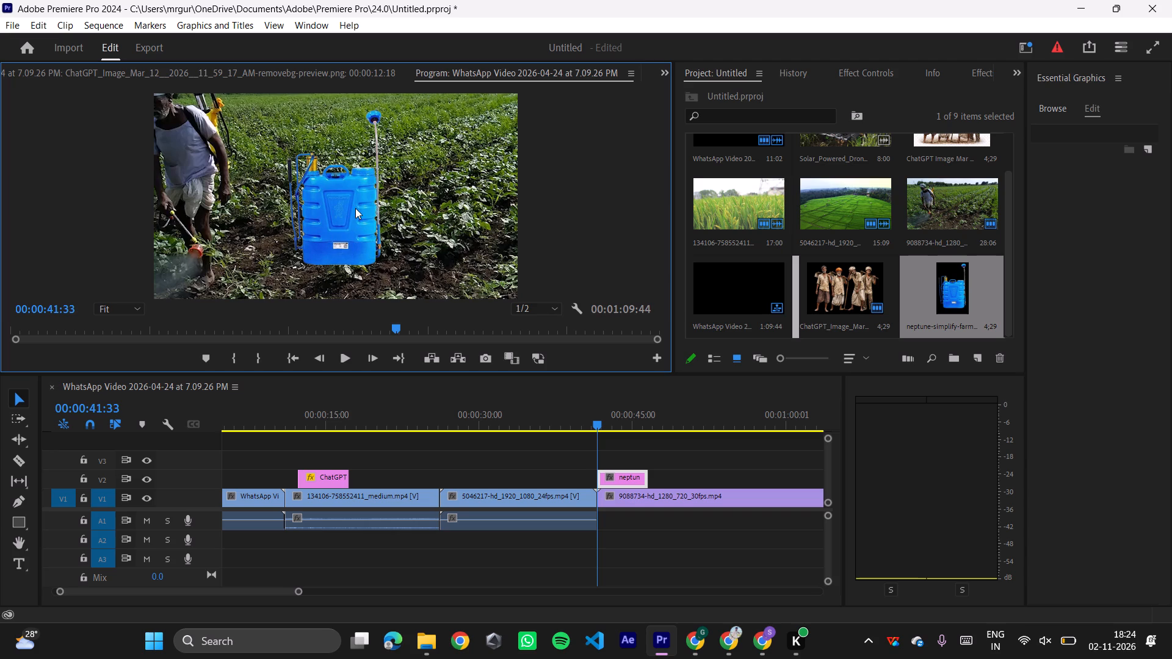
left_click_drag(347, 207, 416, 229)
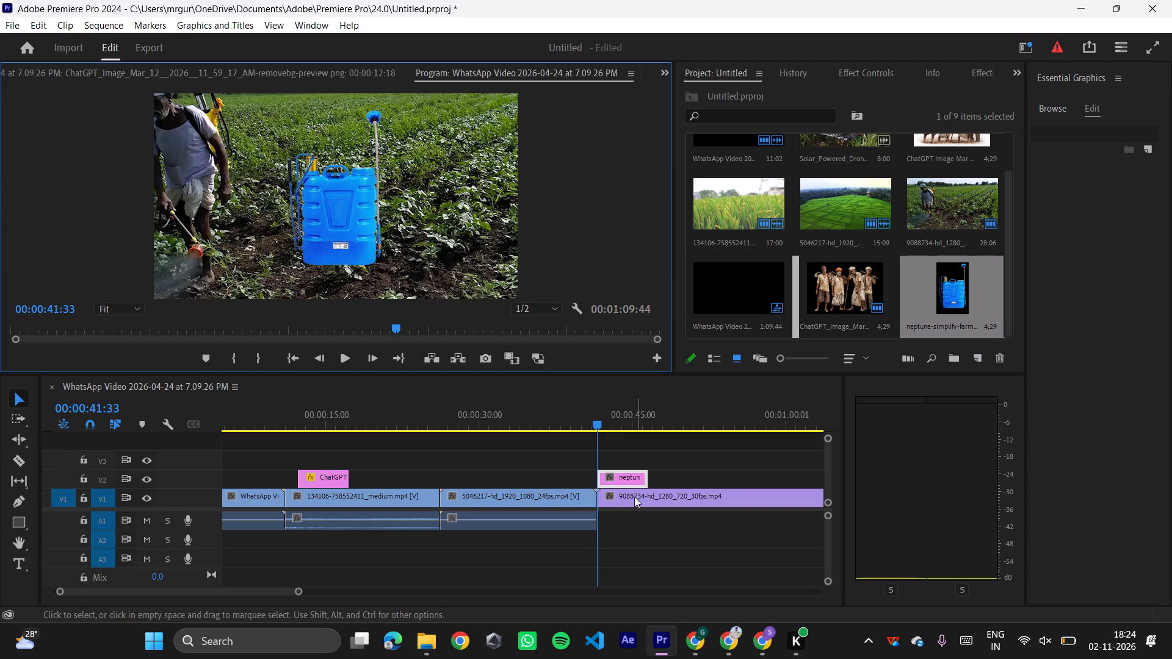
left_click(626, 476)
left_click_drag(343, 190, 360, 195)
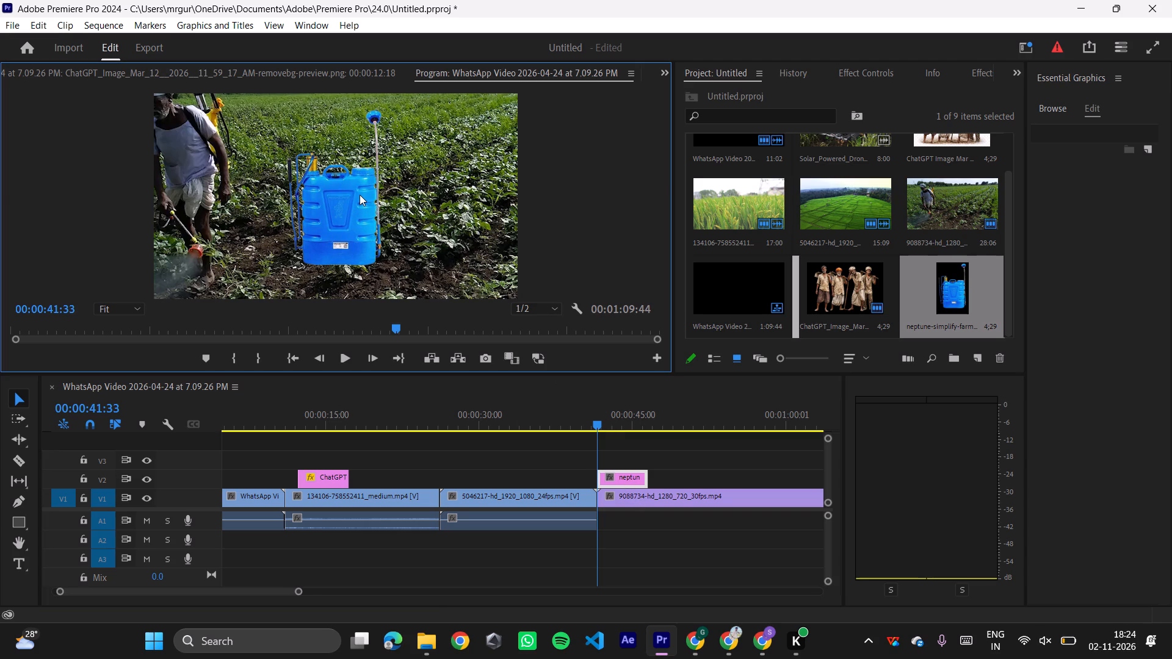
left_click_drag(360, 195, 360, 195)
Set the sprayer image's horizontal Position to 706.0 so it sits at the right of the video frame.
left_click(625, 478)
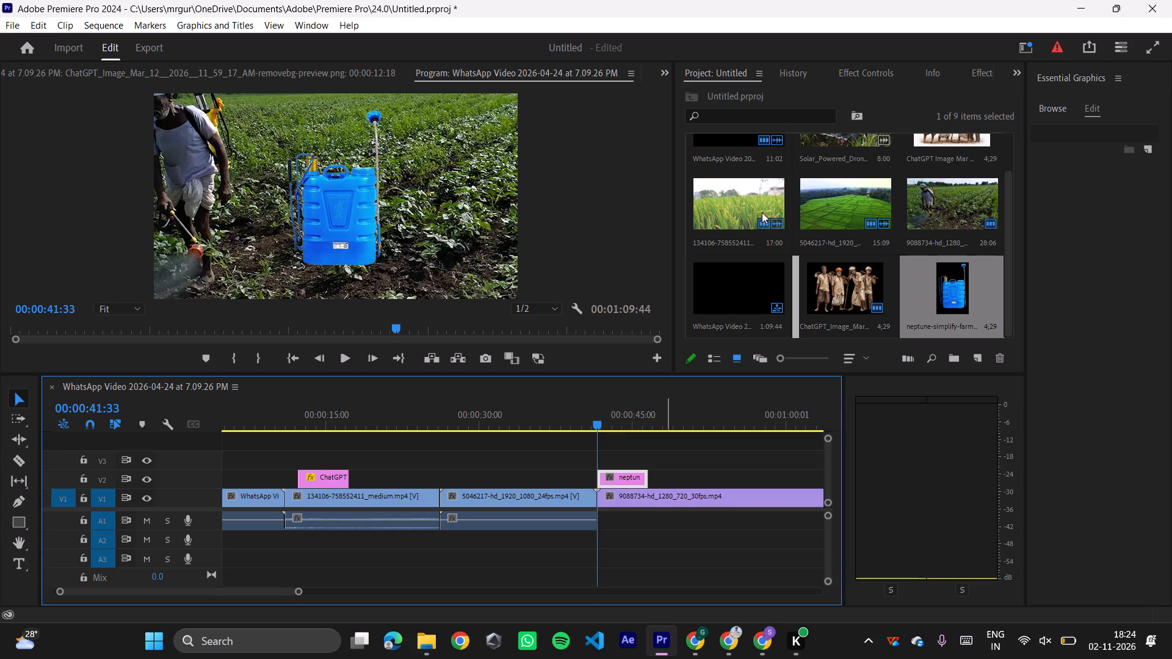
left_click(910, 85)
left_click(890, 73)
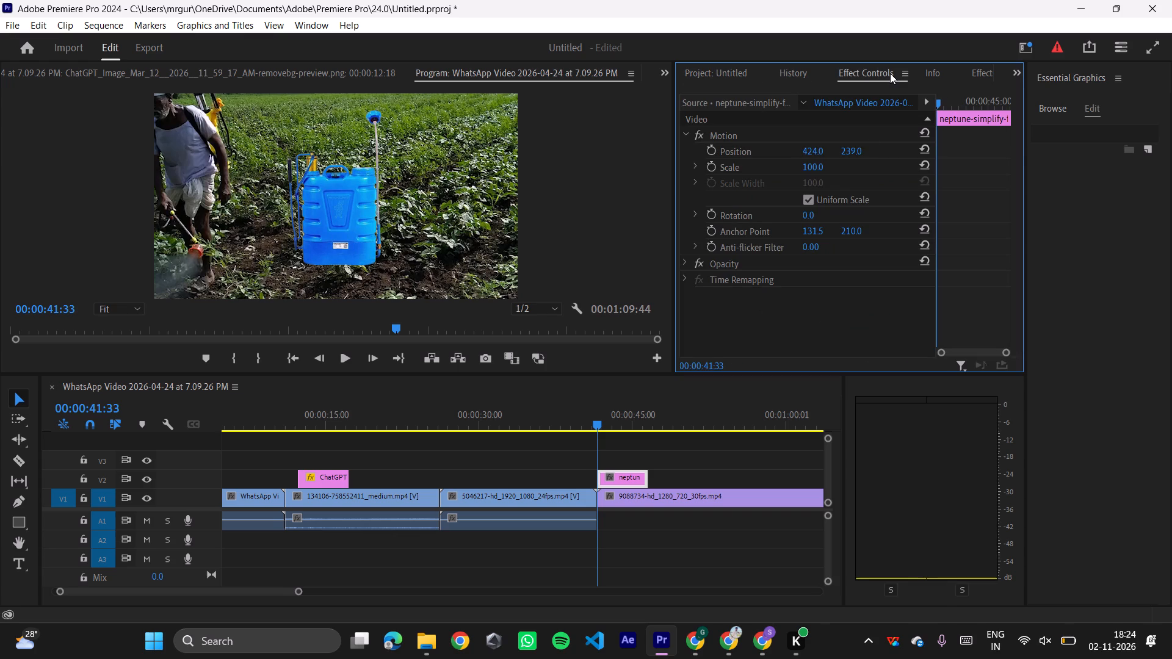
left_click_drag(835, 153, 949, 145)
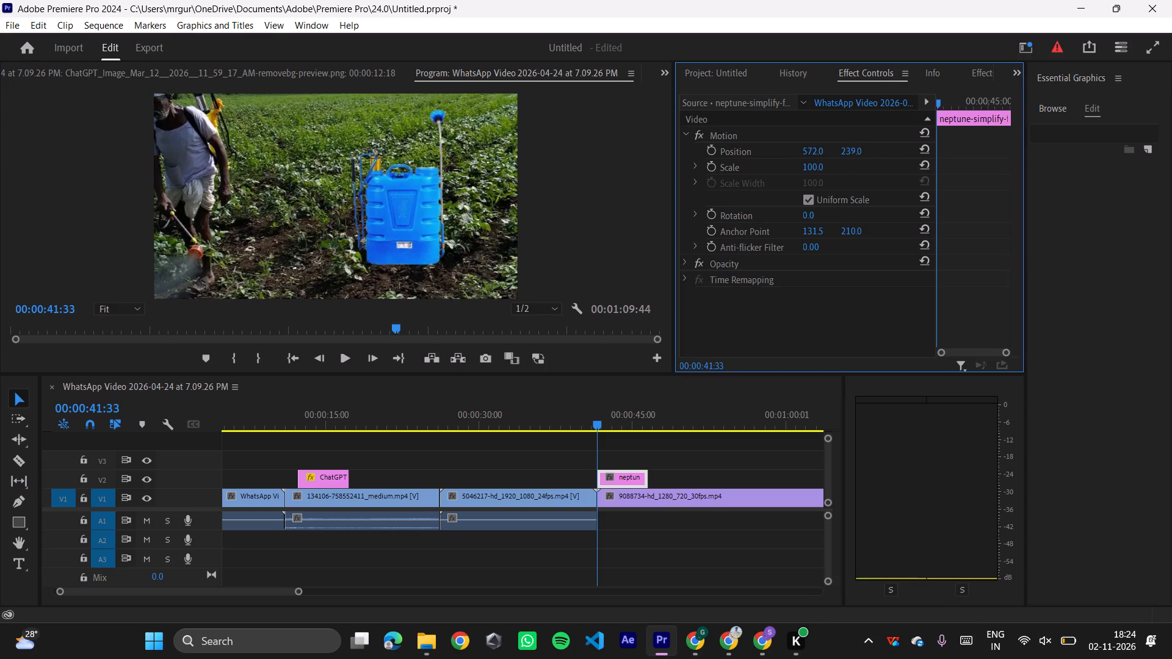
left_click_drag(949, 145, 1054, 159)
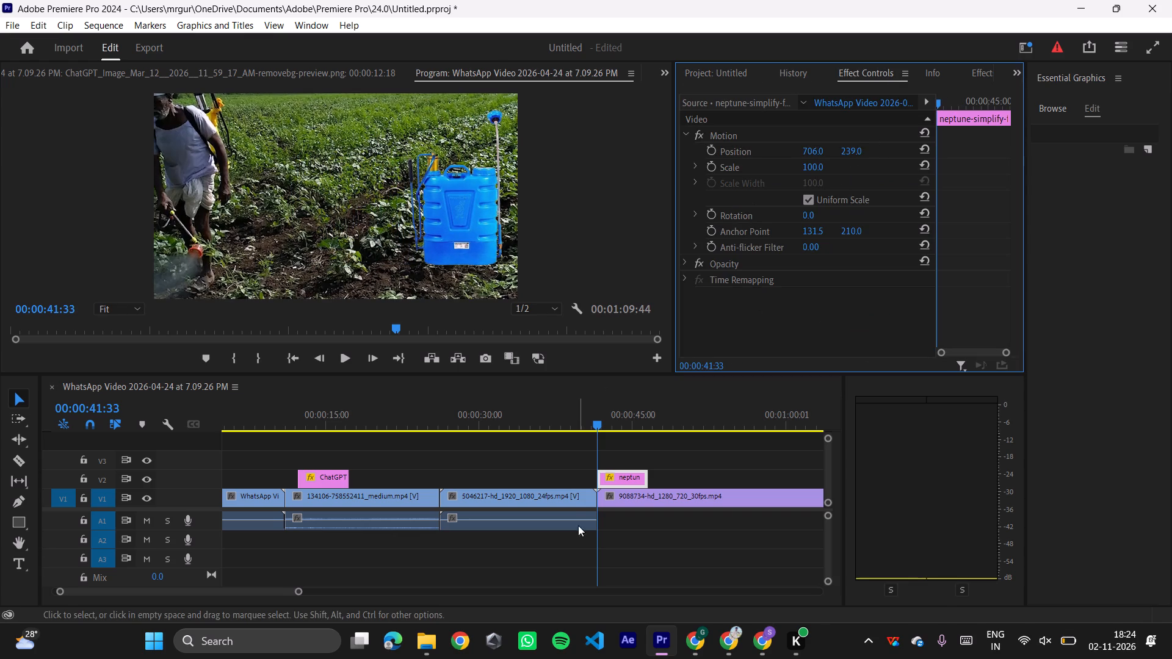
Extend the sprayer image clip on V2 to the end of the 9088734-hd_1280_720_30fps.mp4 clip.
left_click(648, 472)
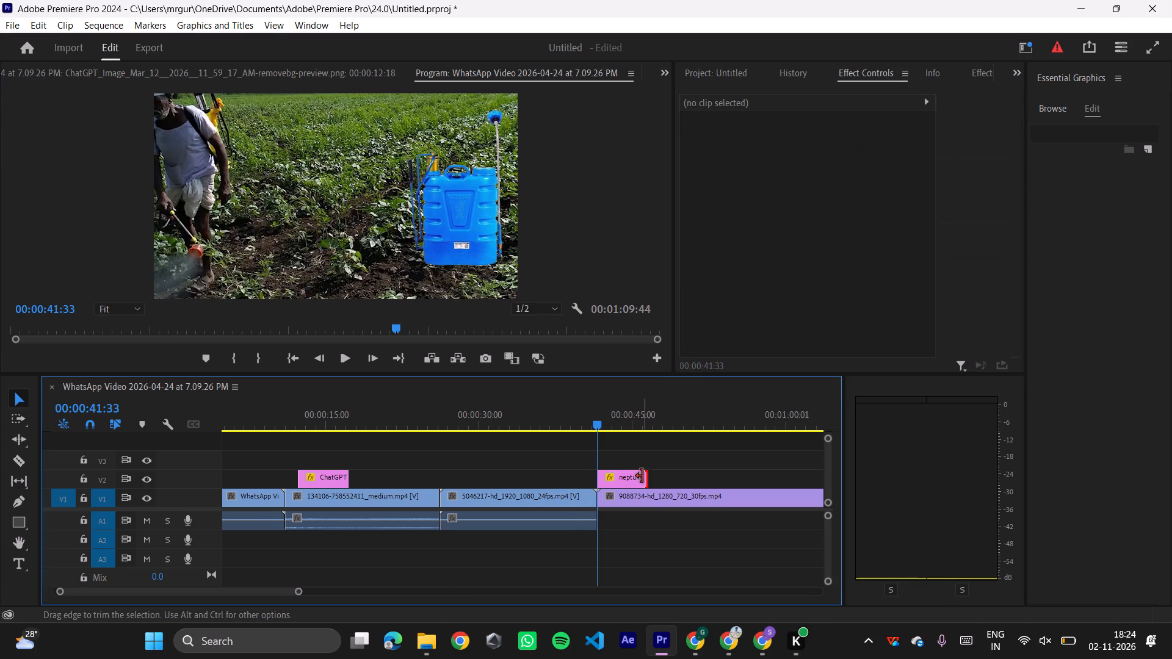
left_click_drag(646, 476, 833, 488)
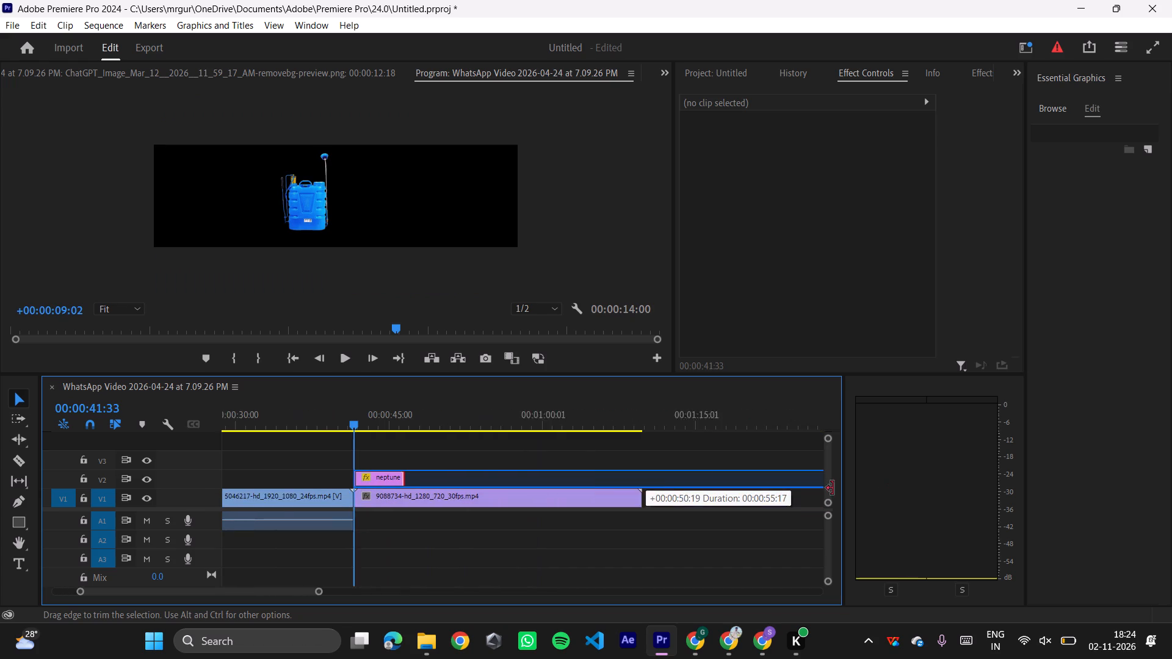
left_click_drag(833, 488, 555, 486)
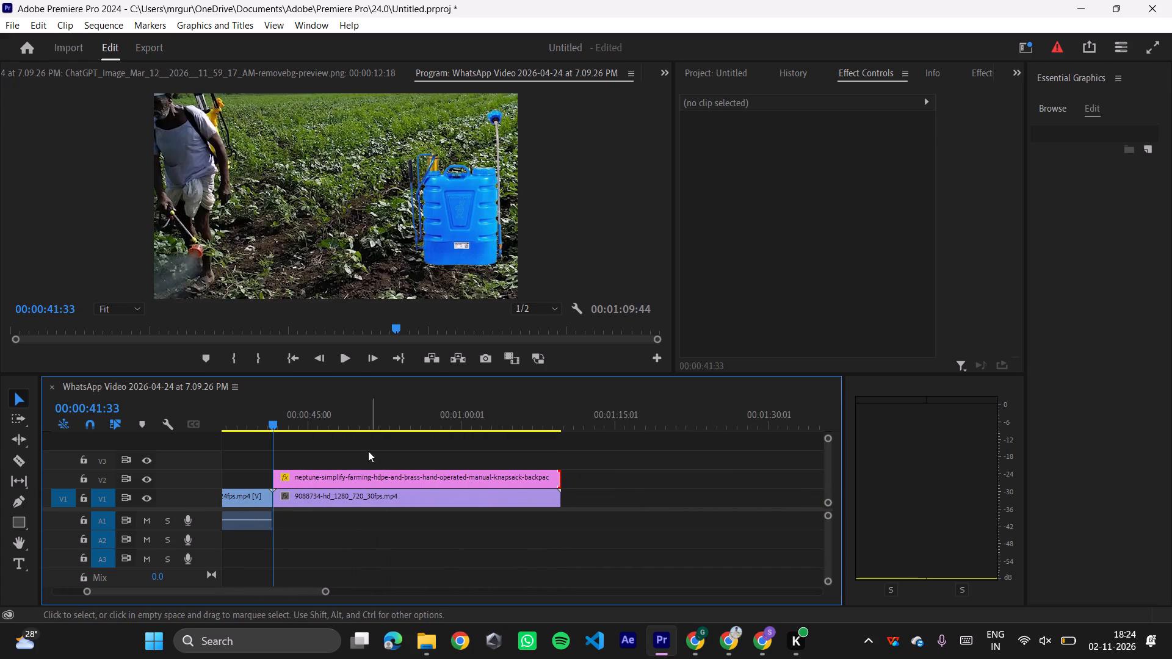
Scrub the start of the sprayer overlay to check it, and return the playhead to the start of the sequence.
left_click_drag(273, 420, 306, 430)
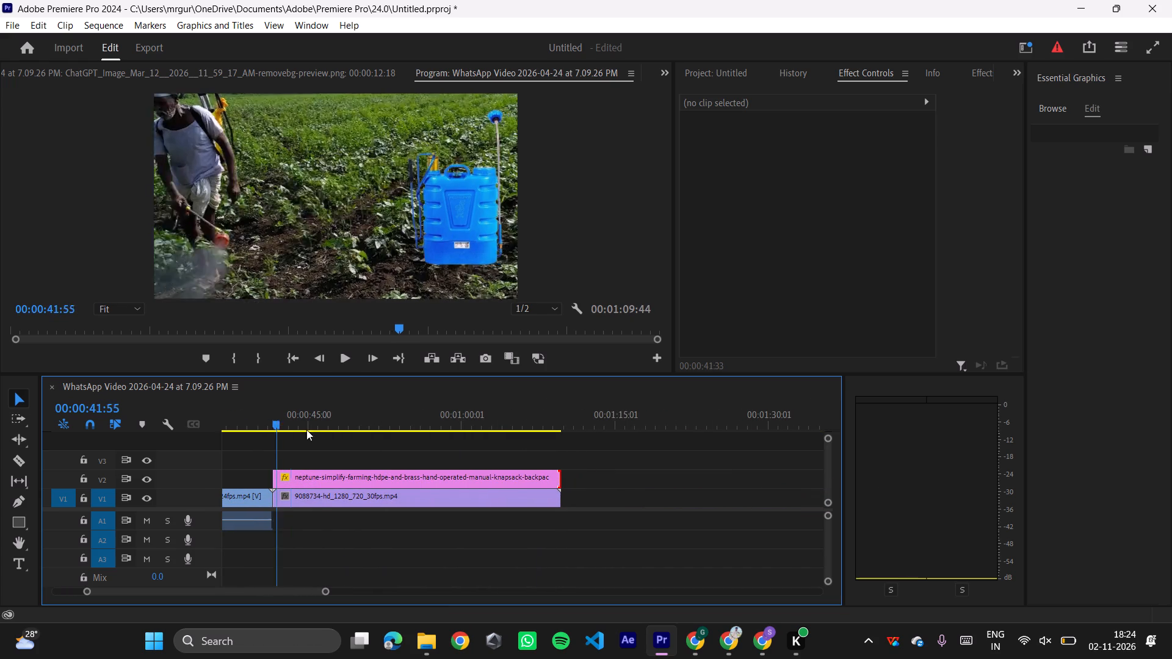
left_click_drag(306, 430, 273, 450)
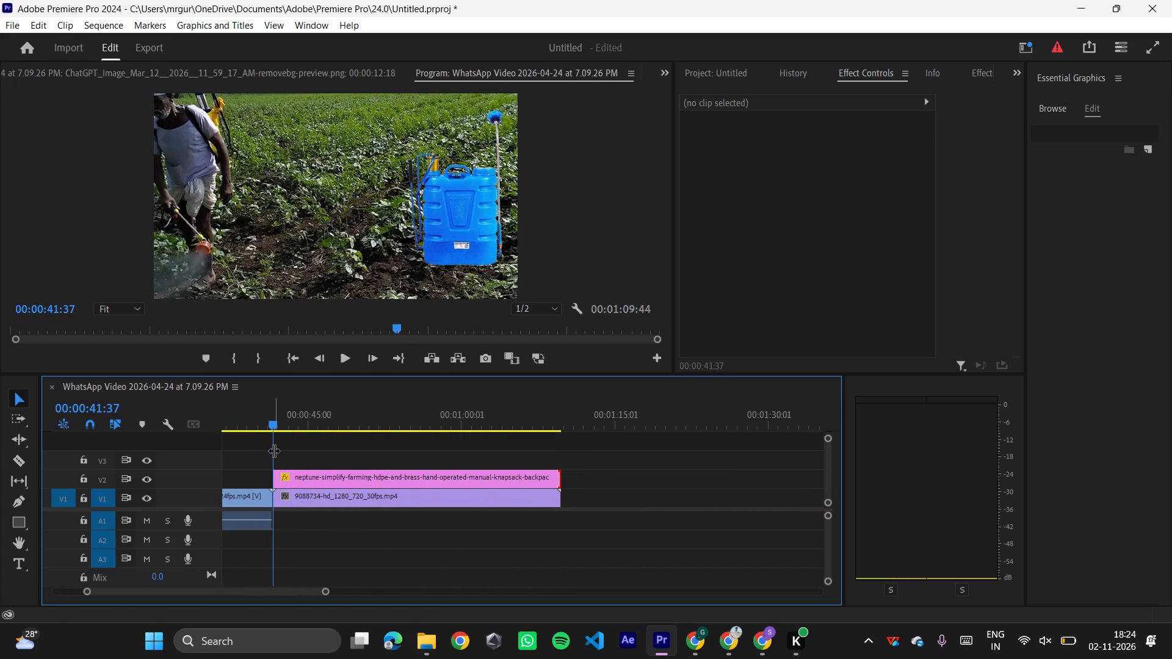
left_click_drag(270, 423, 0, 398)
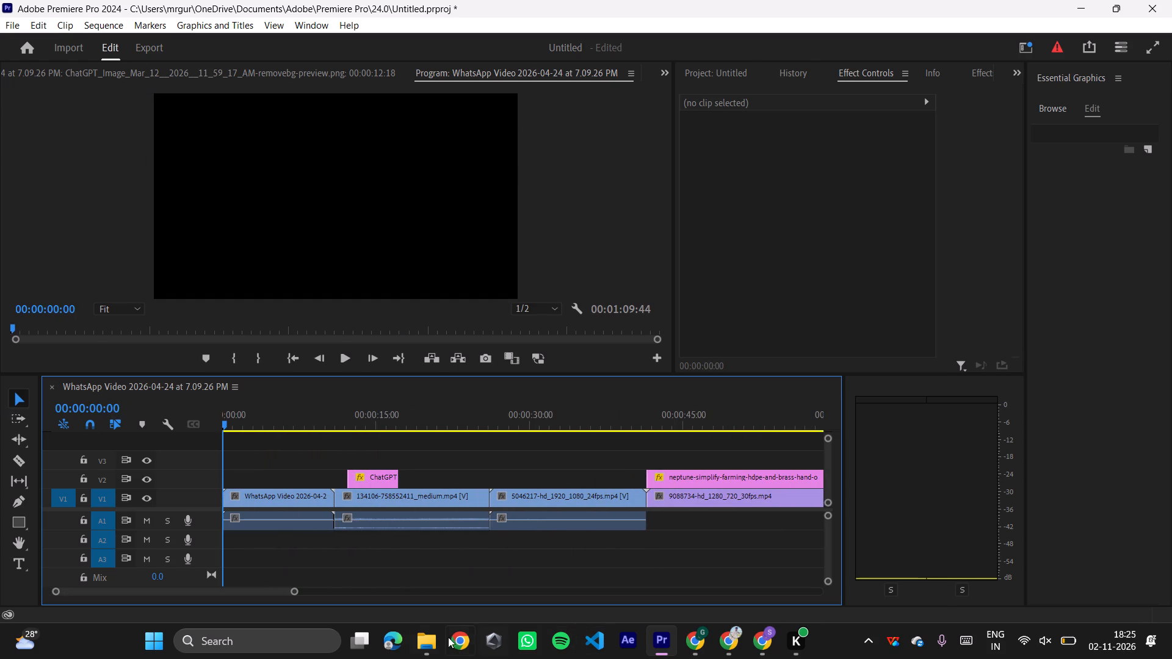
Look through the Download folder inside guru music for a background track for the farming video.
left_click(429, 632)
left_click(243, 308)
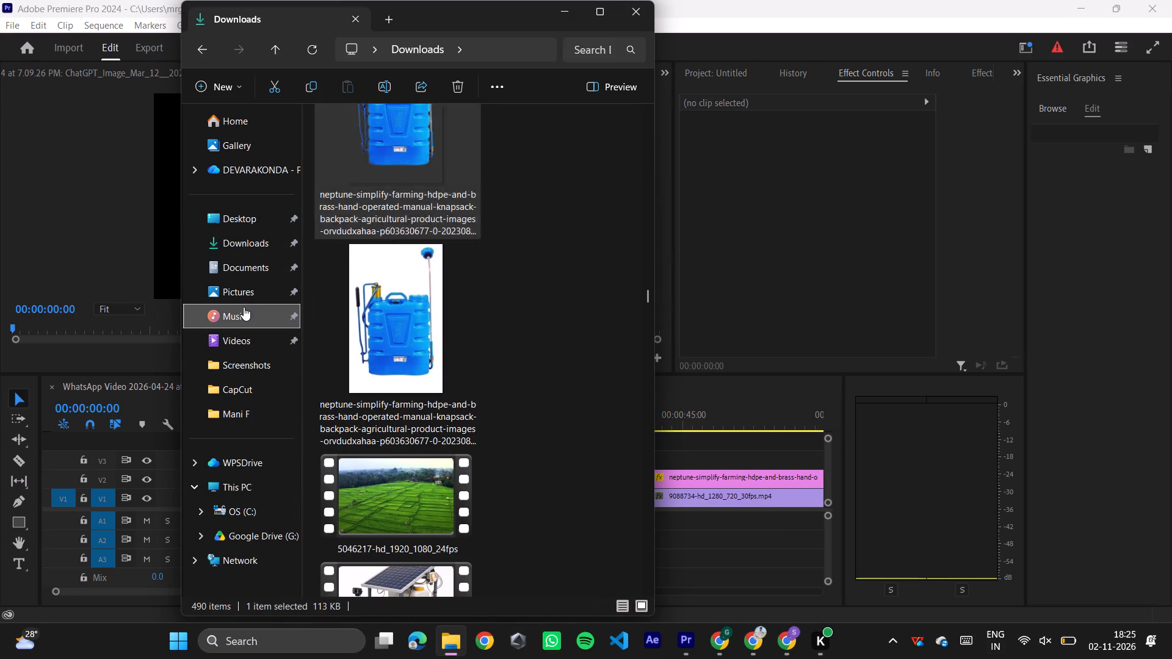
double_click(377, 135)
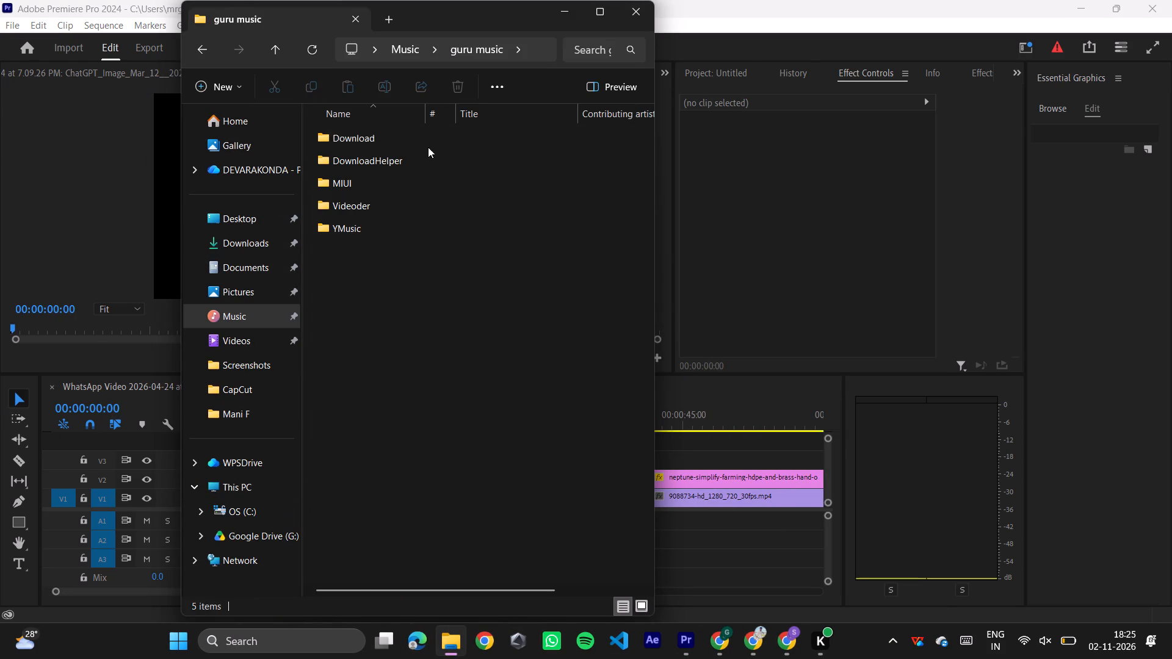
double_click(405, 138)
scroll(449, 320, "down", 8)
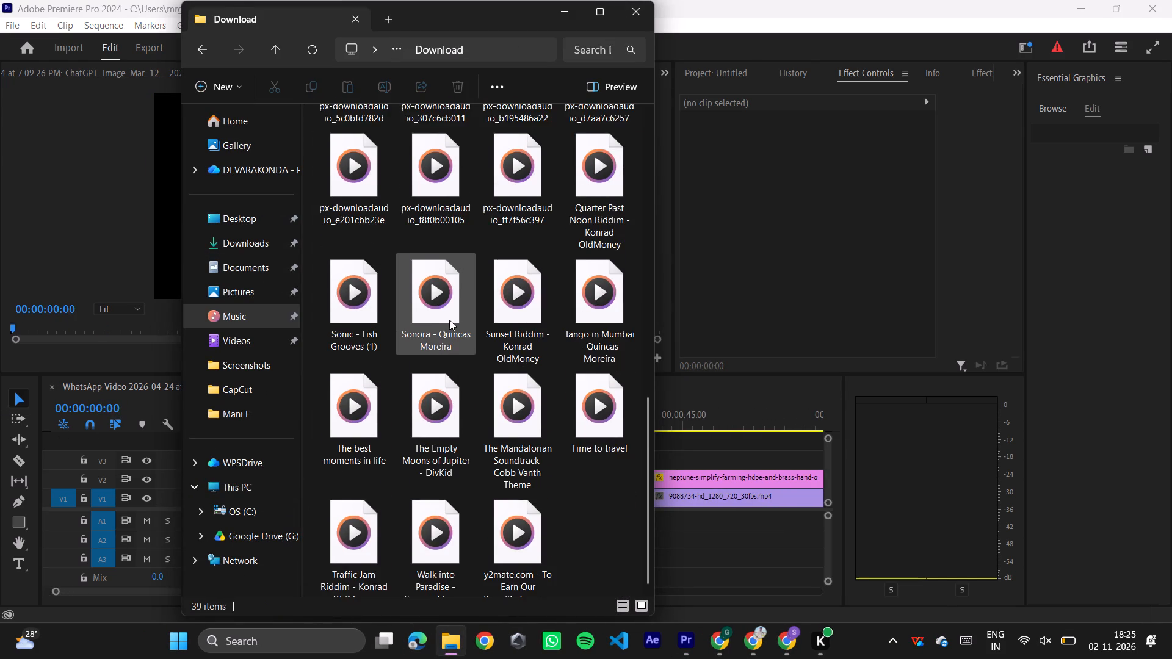
scroll(449, 320, "down", 3)
scroll(449, 320, "up", 1)
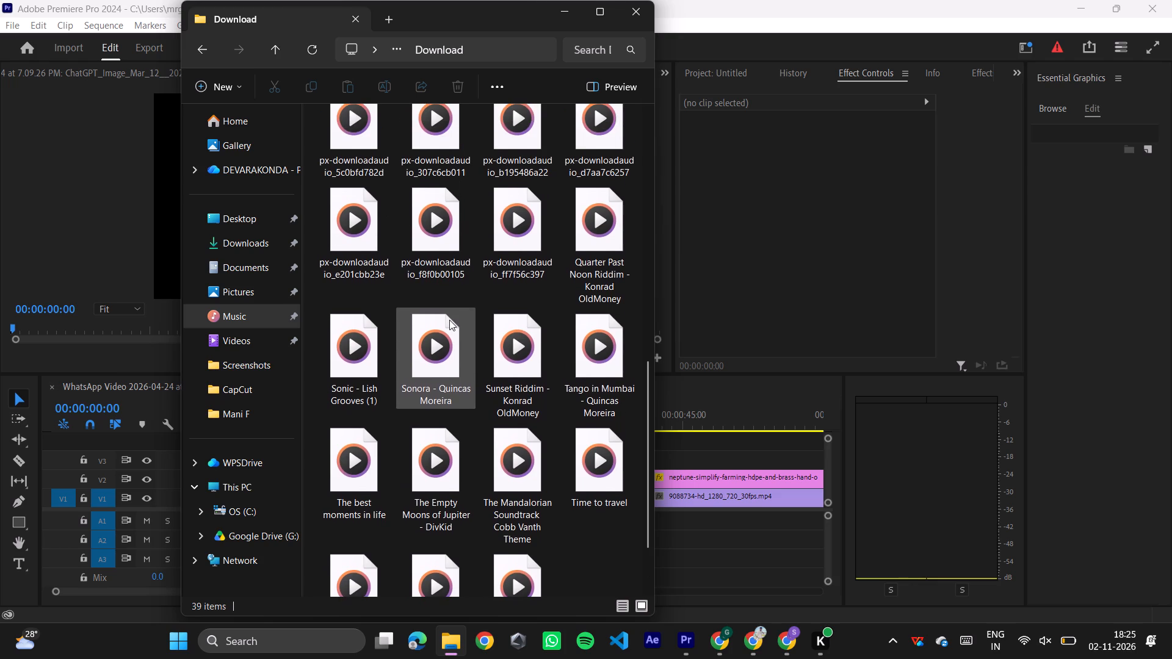
scroll(449, 320, "up", 5)
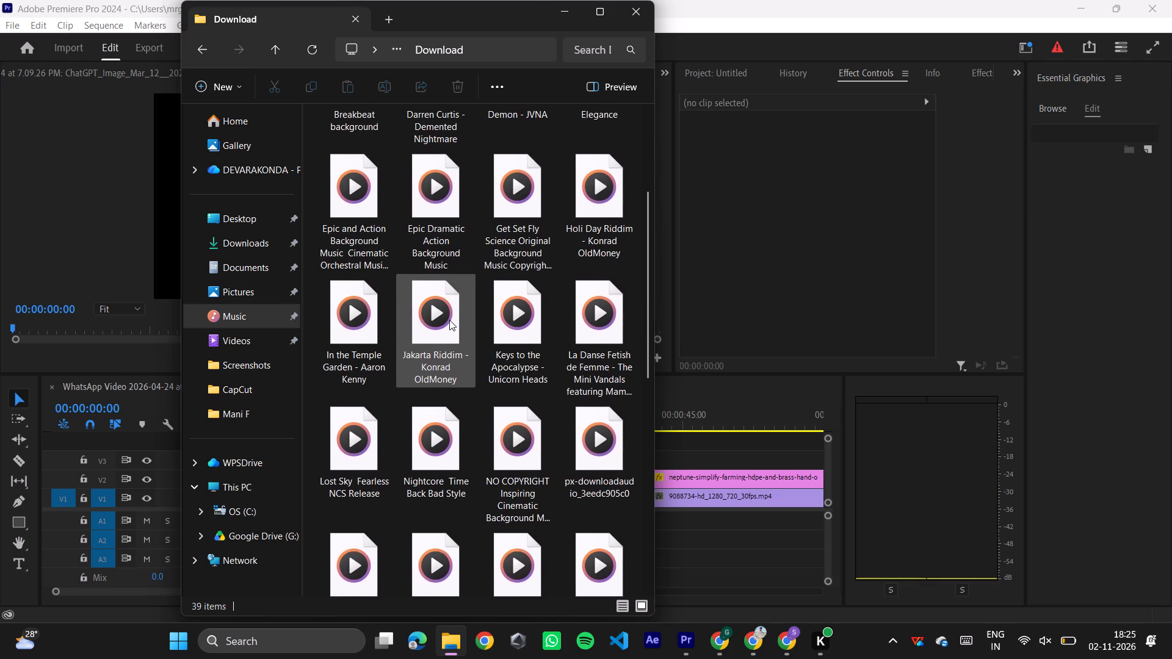
scroll(449, 320, "up", 3)
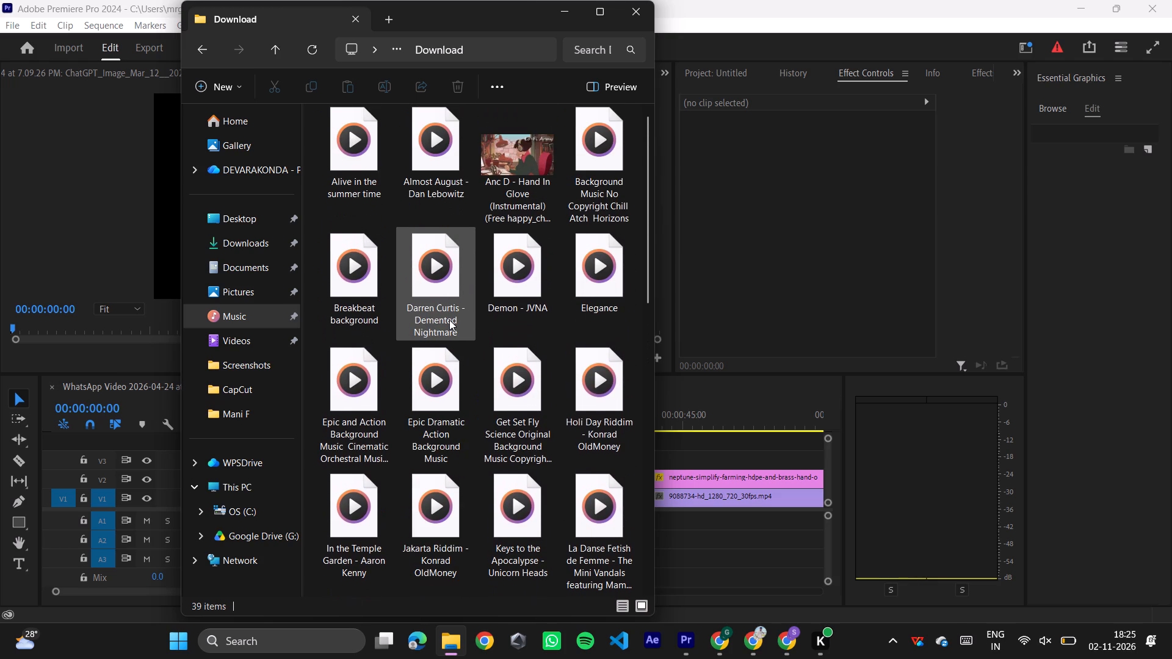
scroll(449, 320, "up", 1)
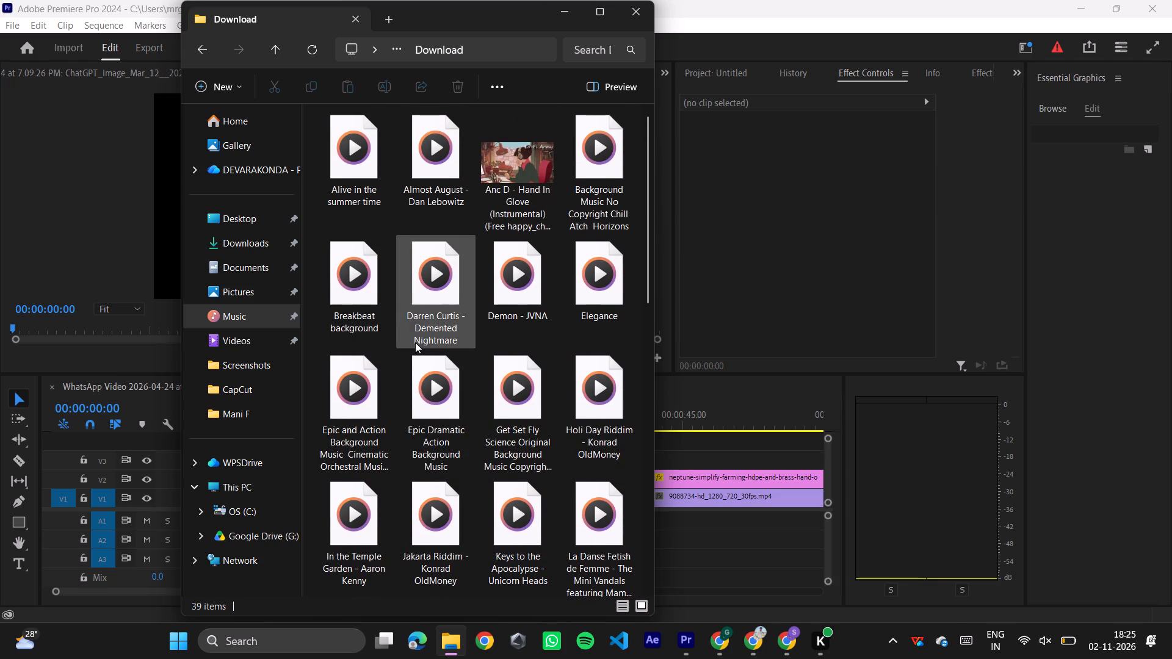
scroll(415, 342, "down", 1)
left_click(206, 29)
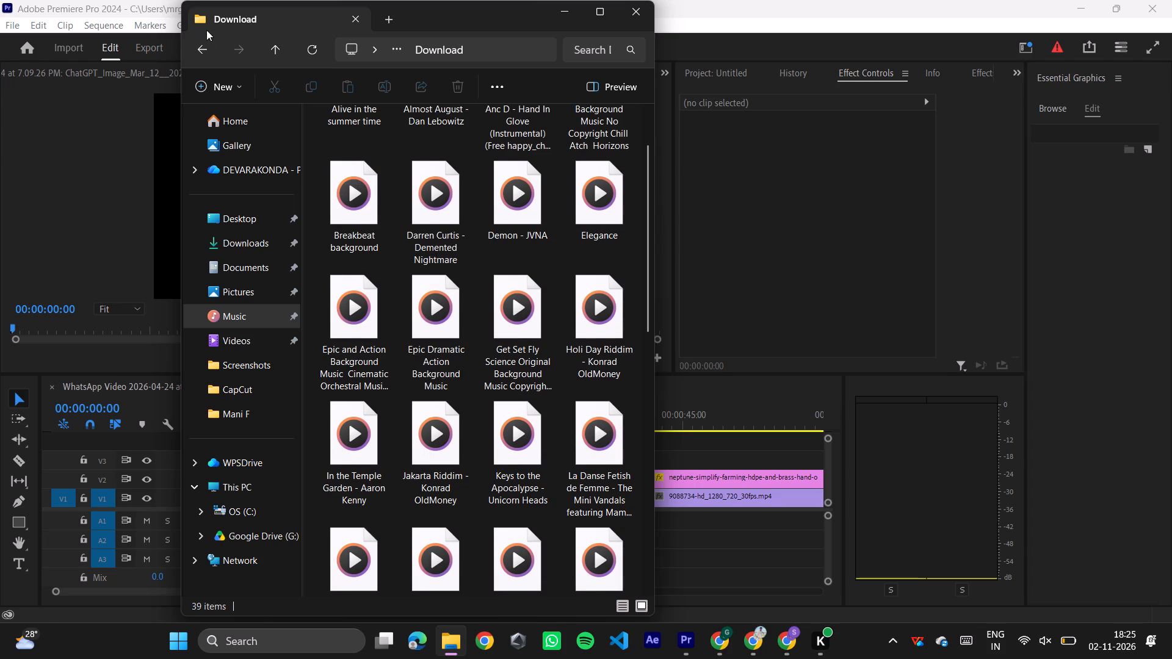
left_click(205, 43)
Look through the YMusic folder inside guru music for a suitable background track.
scroll(294, 120, "left", 1)
left_click(463, 286)
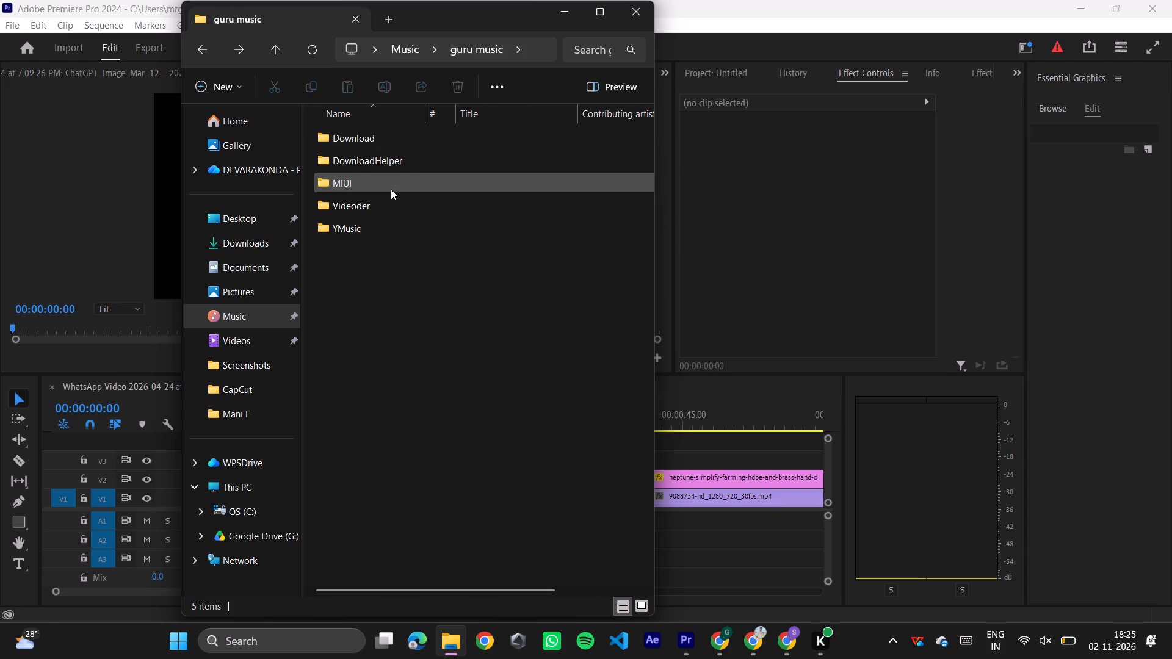
scroll(378, 169, "down", 1)
triple_click(375, 221)
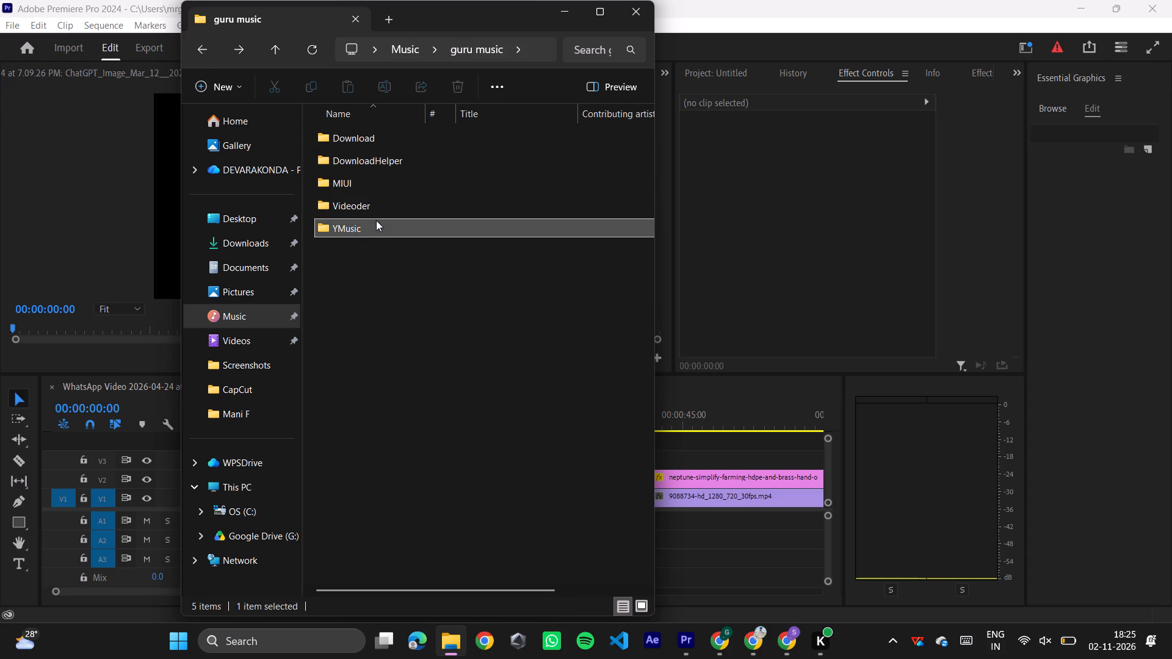
scroll(376, 220, "down", 16)
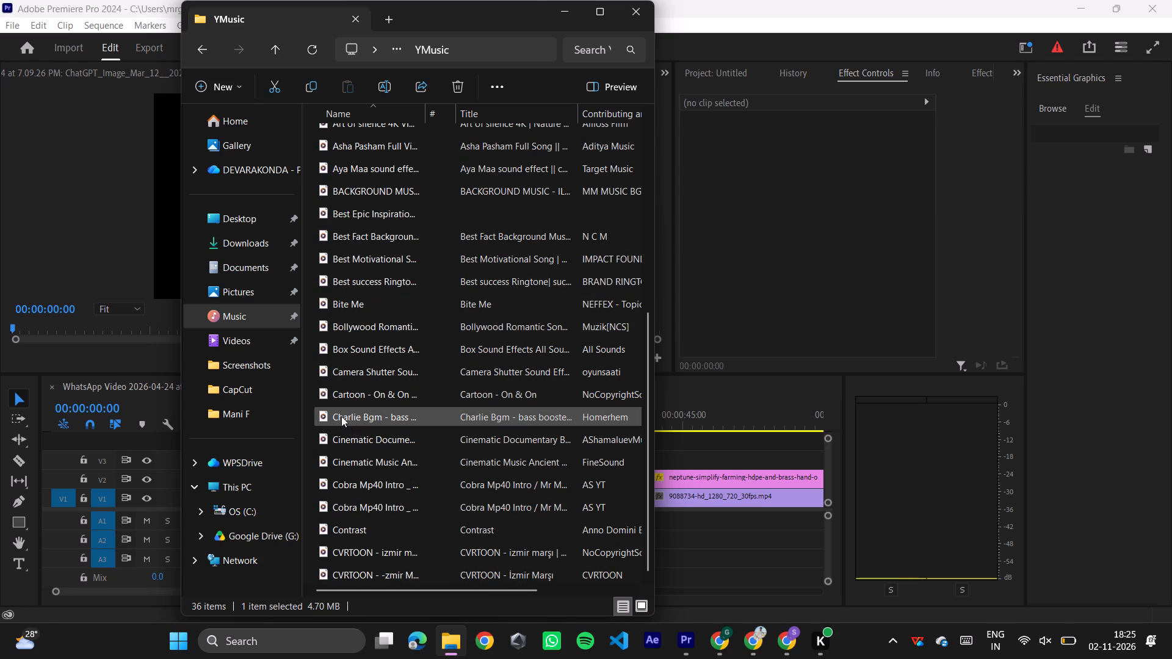
left_click(341, 416)
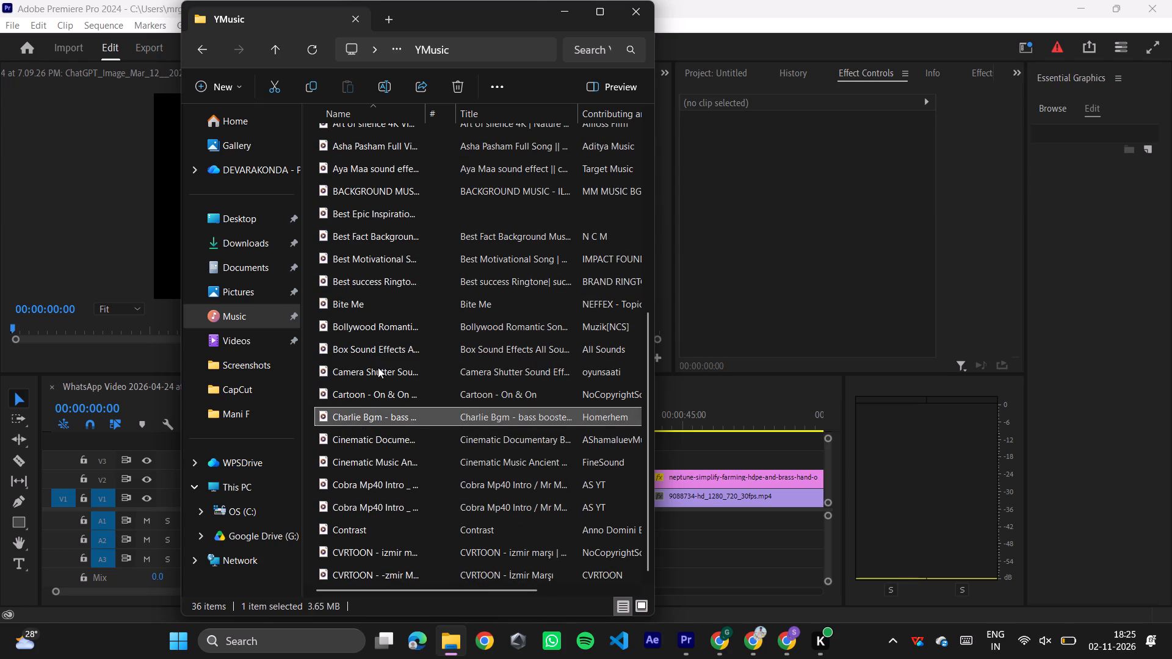
left_click(378, 367)
scroll(378, 363, "left", 1)
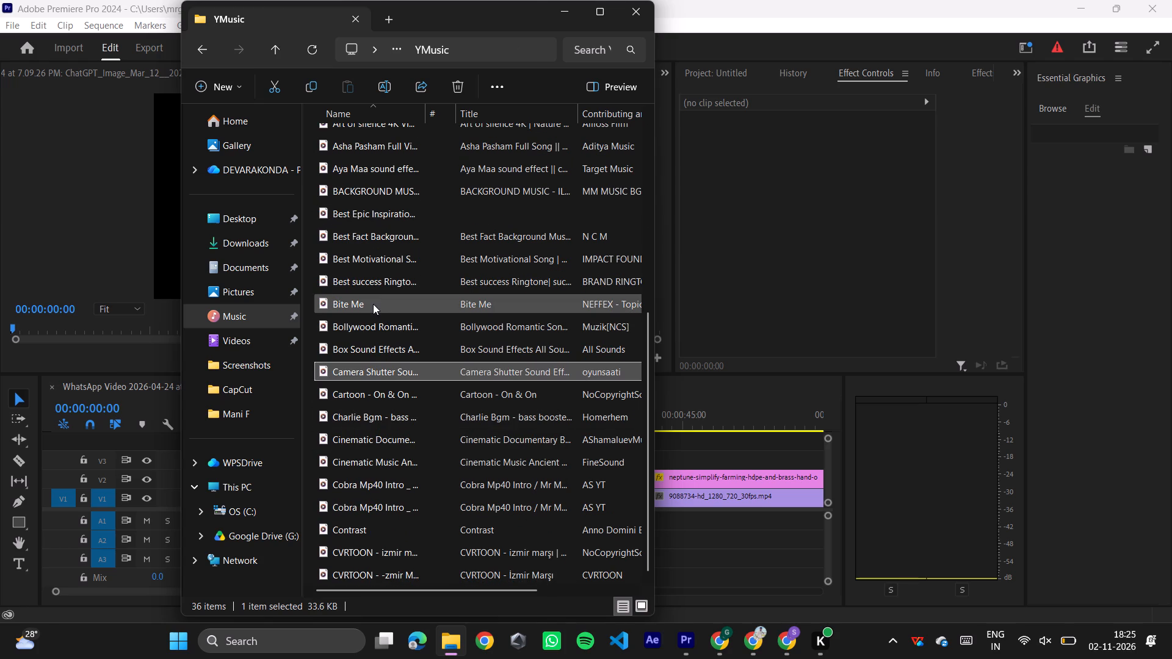
scroll(373, 304, "left", 1)
Add the Bite Me track from the YMusic folder to audio track A1, below the 9088734-hd_1280_720_30fps.mp4 clip.
left_click_drag(373, 304, 444, 343)
left_click(735, 458)
scroll(725, 454, "right", 1)
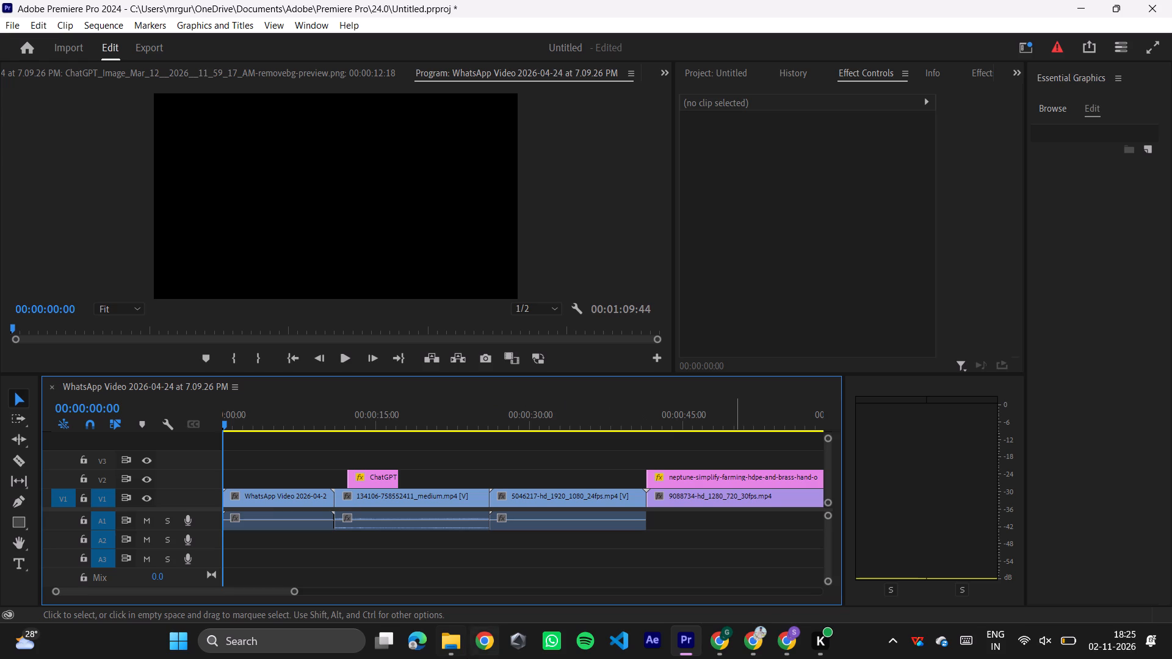
scroll(467, 658, "right", 1)
left_click(456, 640)
left_click(346, 306)
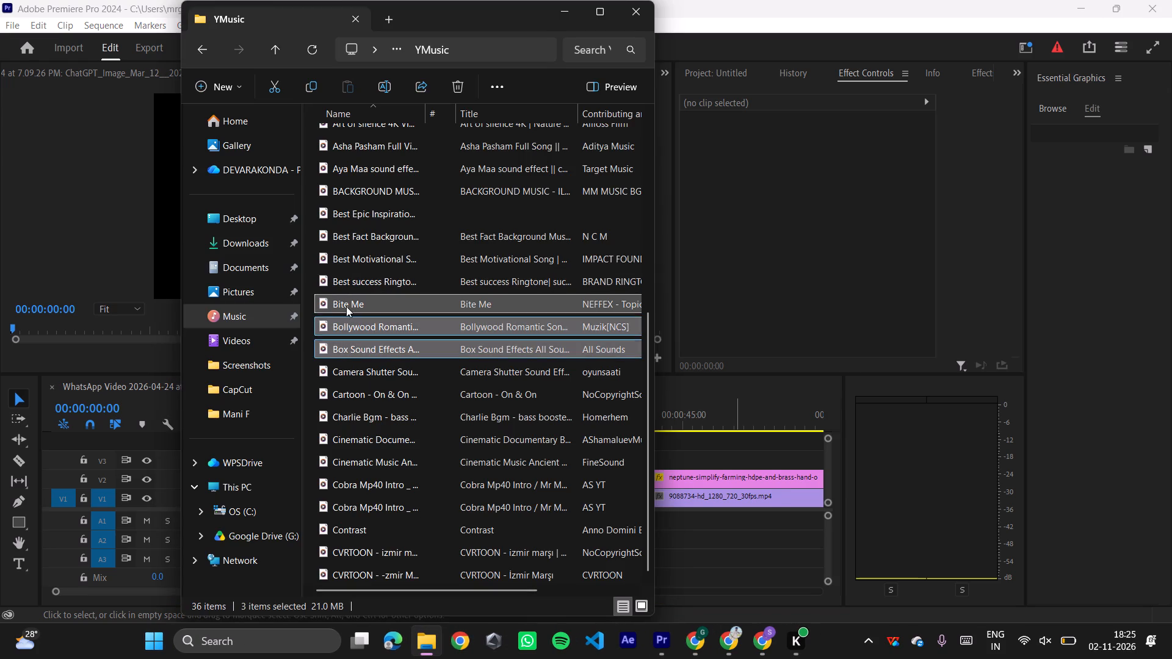
scroll(346, 306, "right", 1)
left_click_drag(346, 308, 673, 525)
scroll(374, 328, "left", 1)
scroll(667, 507, "up", 1)
left_click(563, 18)
scroll(568, 44, "down", 1)
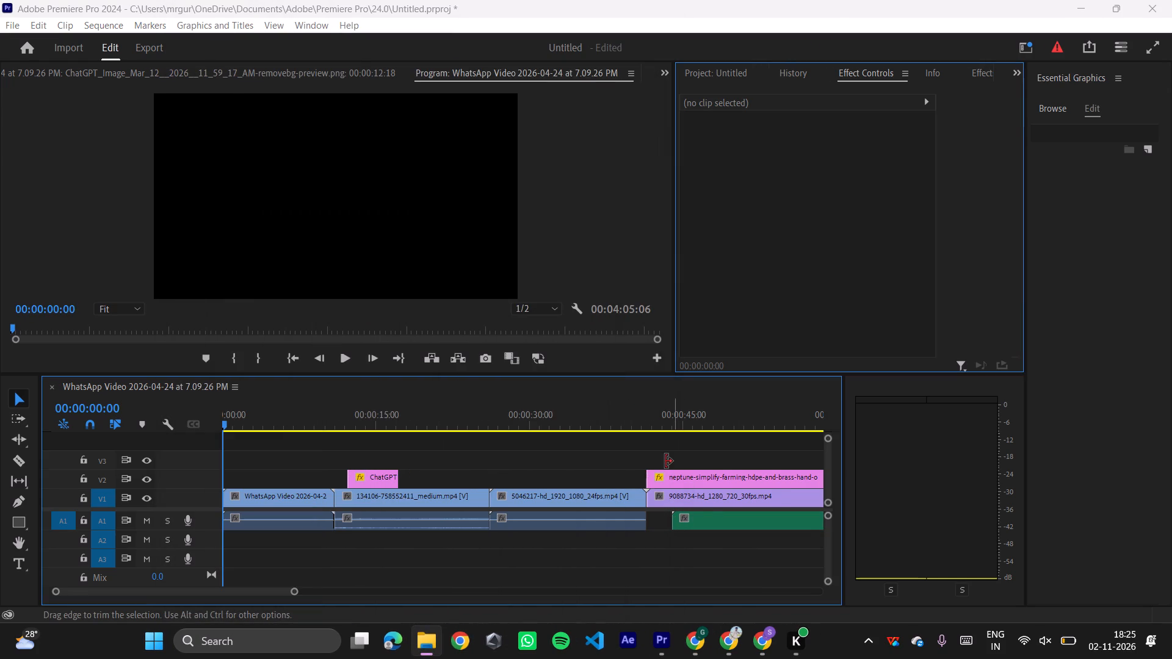
scroll(665, 461, "down", 1)
Move the Bite Me music clip to audio track A2 so it starts at the beginning of the sequence.
left_click_drag(712, 524, 352, 550)
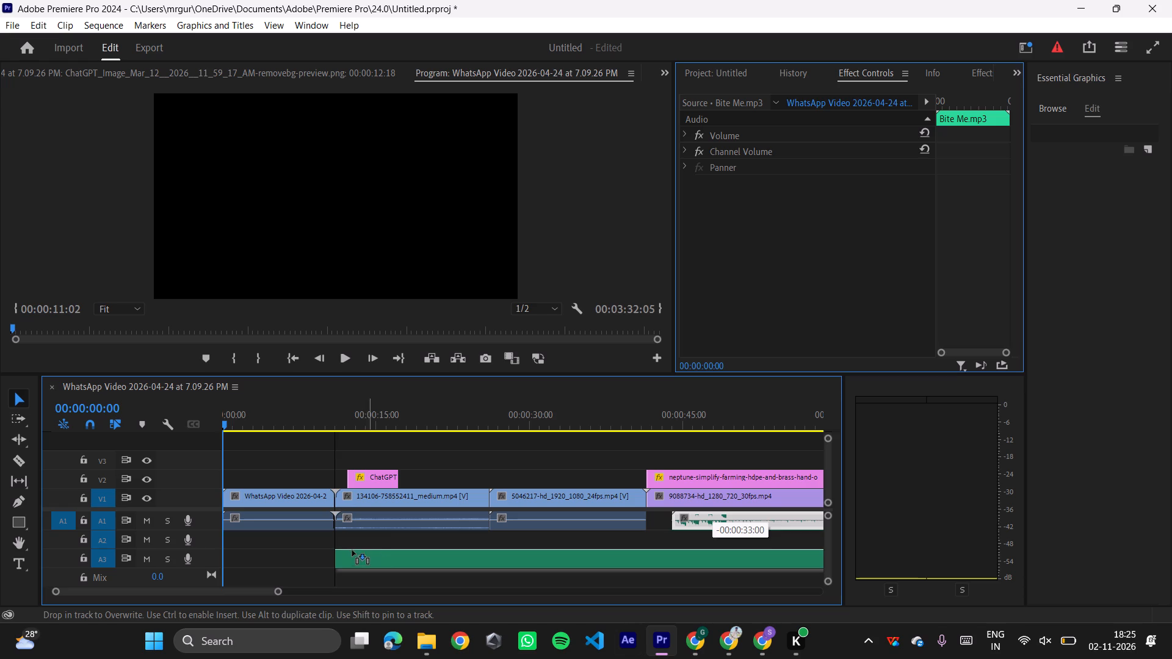
left_click_drag(352, 550, 208, 535)
scroll(352, 550, "down", 1)
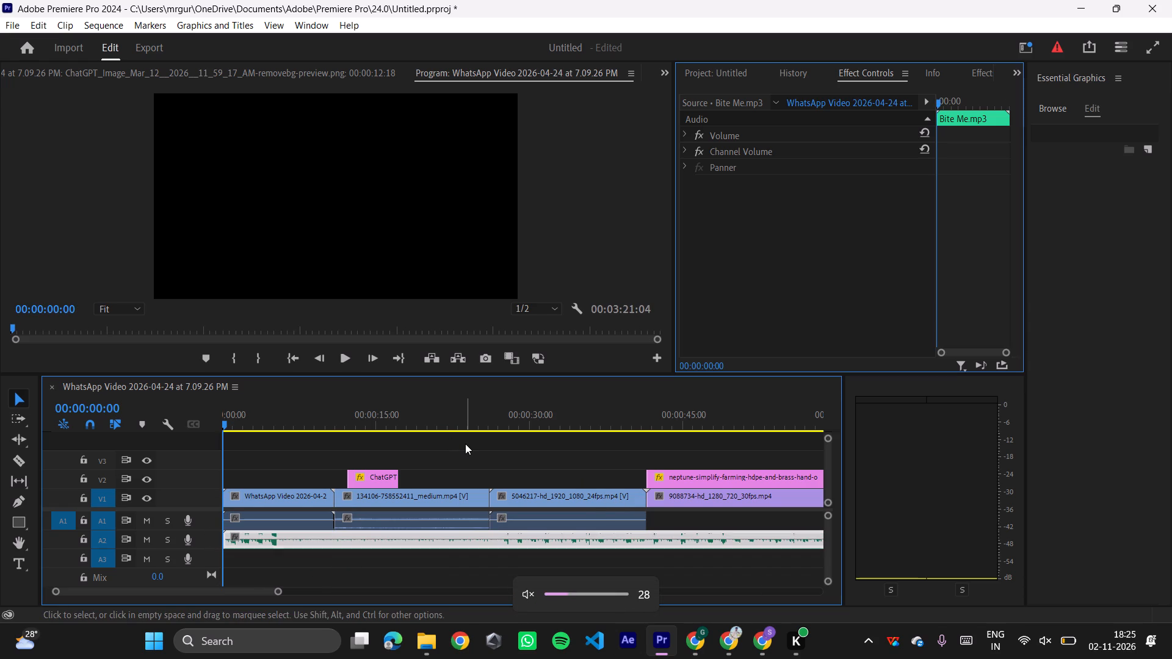
Play the sequence with the Bite Me music, checking the opening clips and the sprayer overlay section.
key("space")
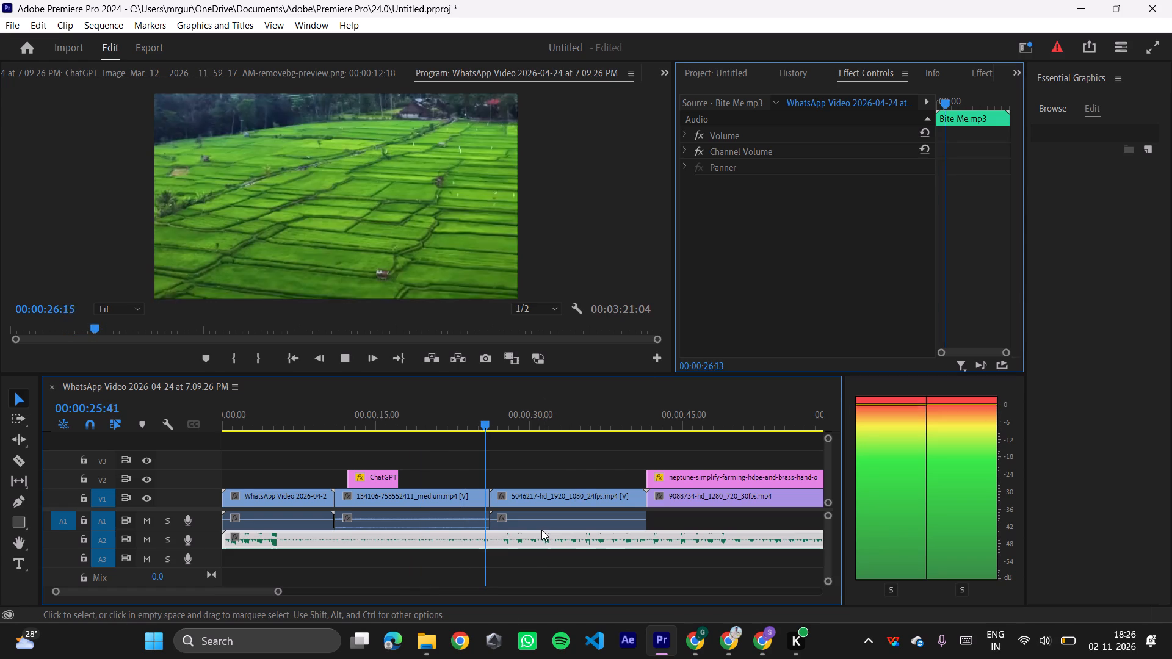
left_click(701, 448)
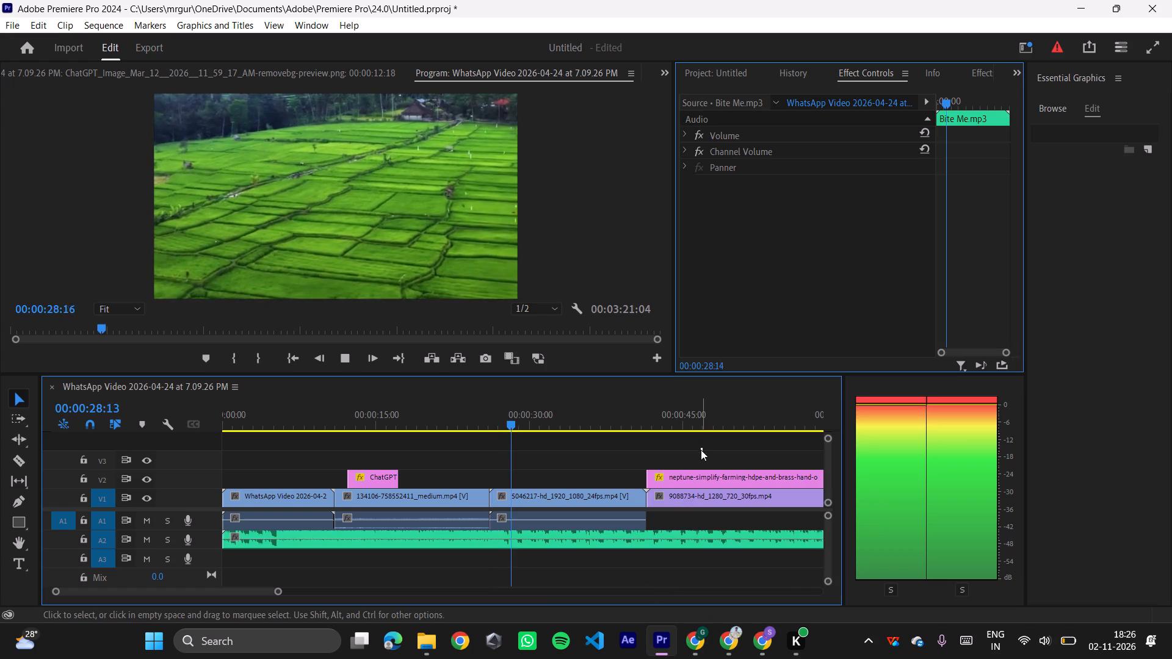
left_click(700, 468)
left_click(702, 473)
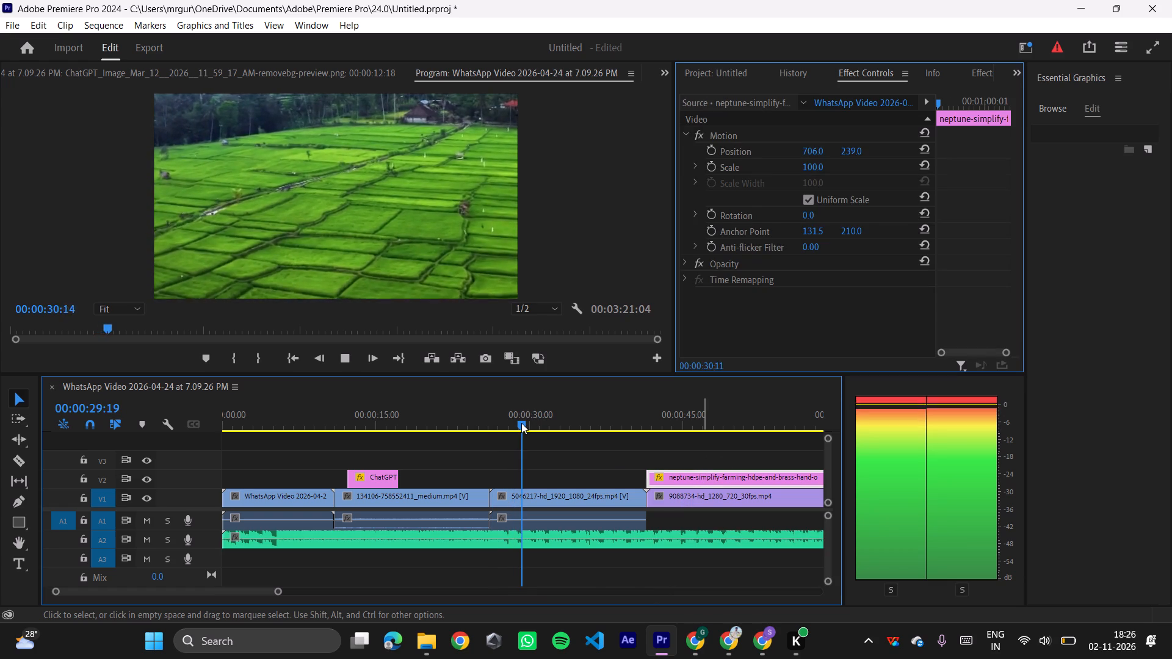
left_click_drag(523, 423, 584, 427)
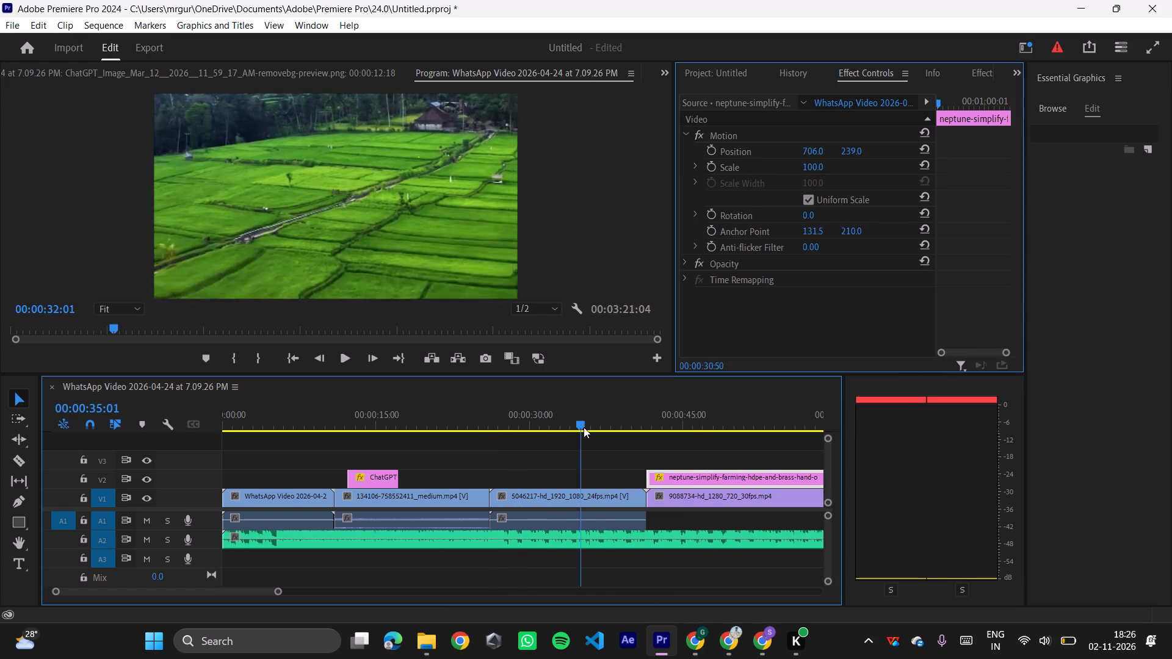
left_click_drag(584, 427, 675, 484)
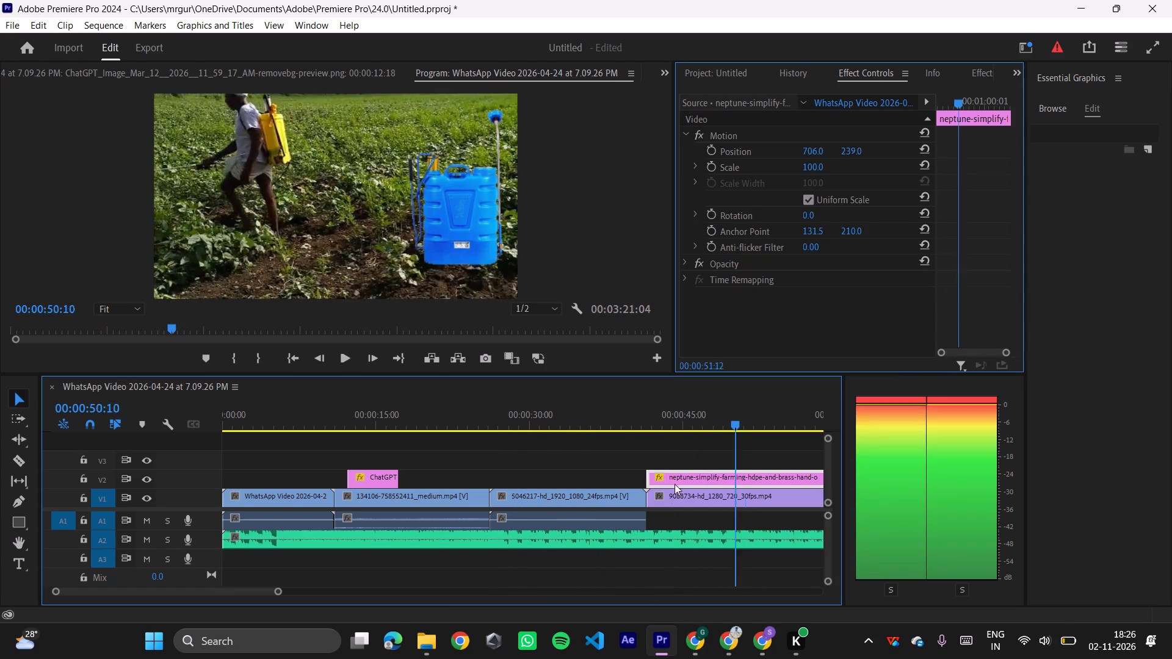
left_click_drag(675, 484, 651, 481)
key("space")
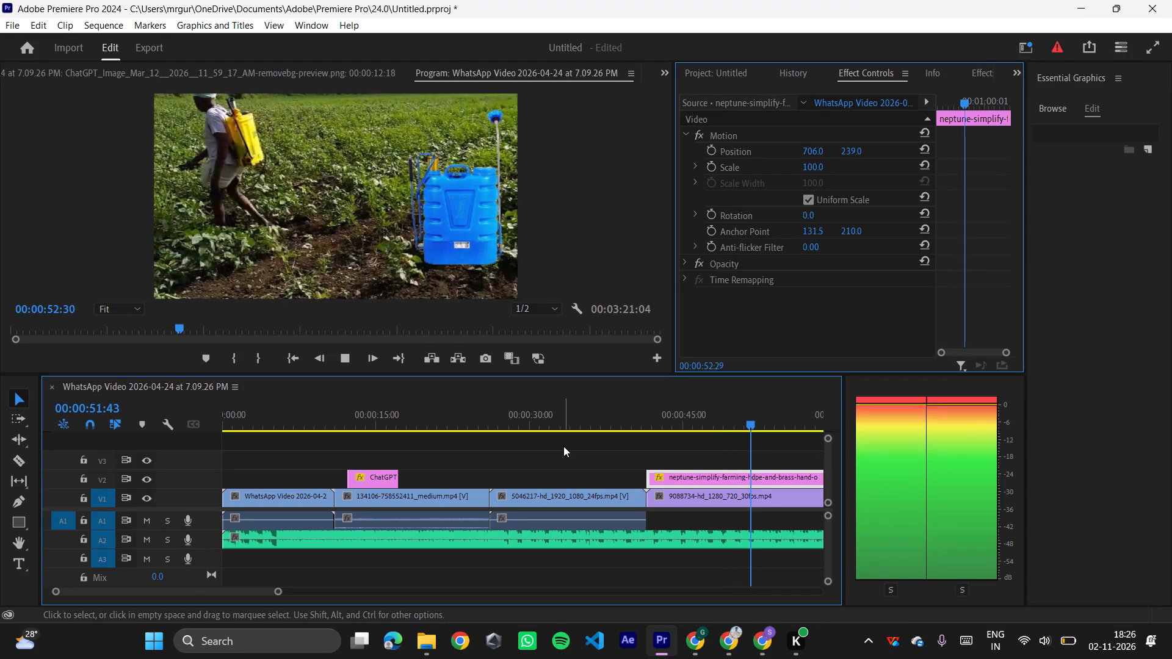
key("space")
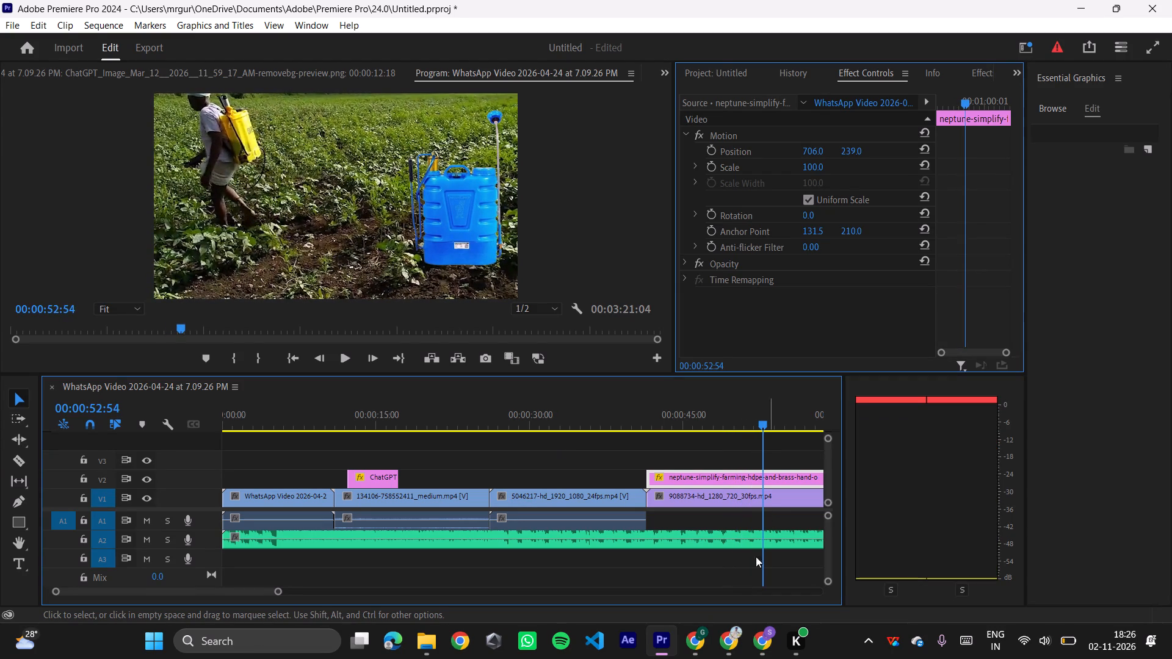
Split the Bite Me music on A2 with the Razor tool at the end of the 9088734-hd_1280_720_30fps.mp4 clip.
left_click_drag(764, 430, 886, 454)
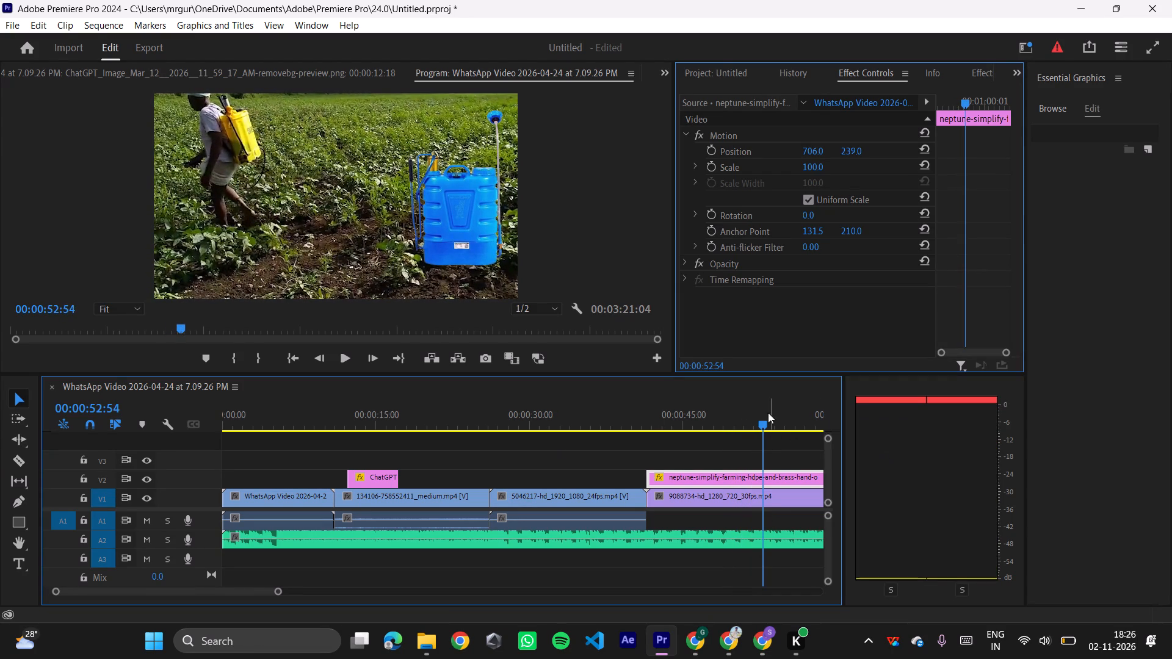
left_click_drag(763, 426, 400, 472)
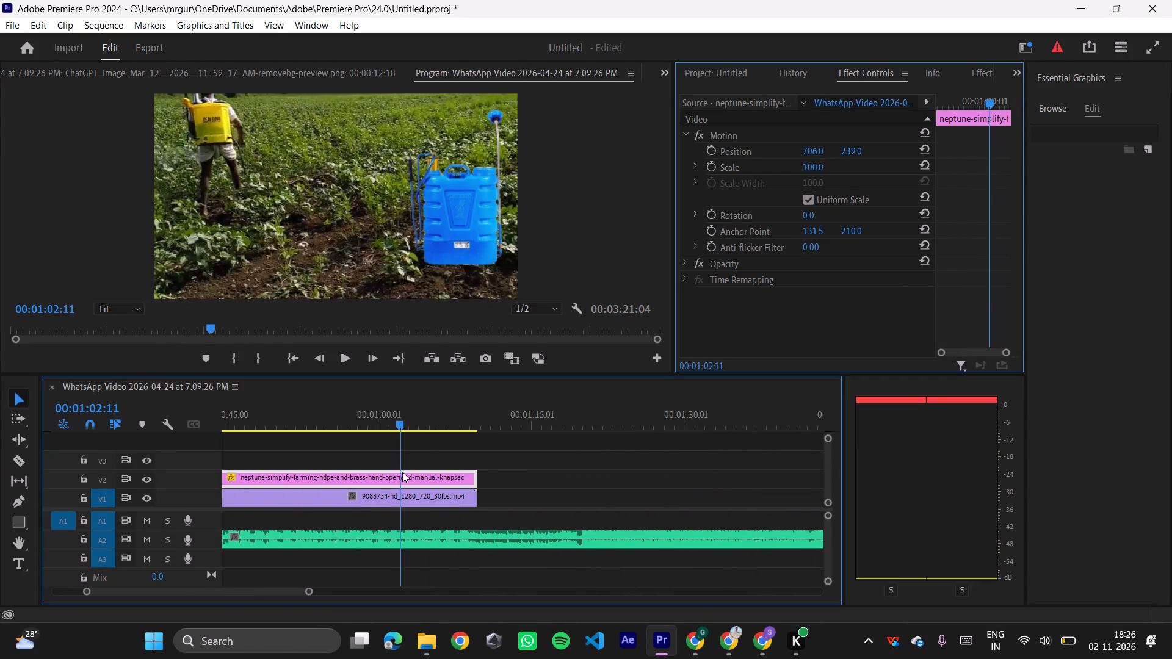
left_click(451, 491)
left_click(510, 533)
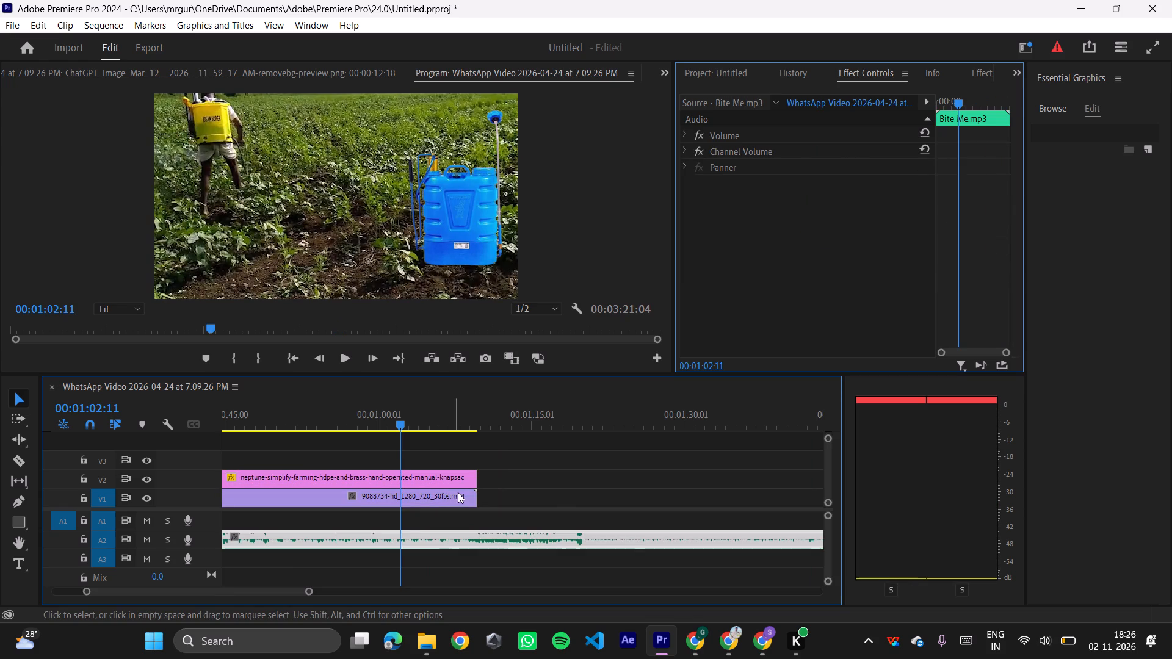
left_click(12, 452)
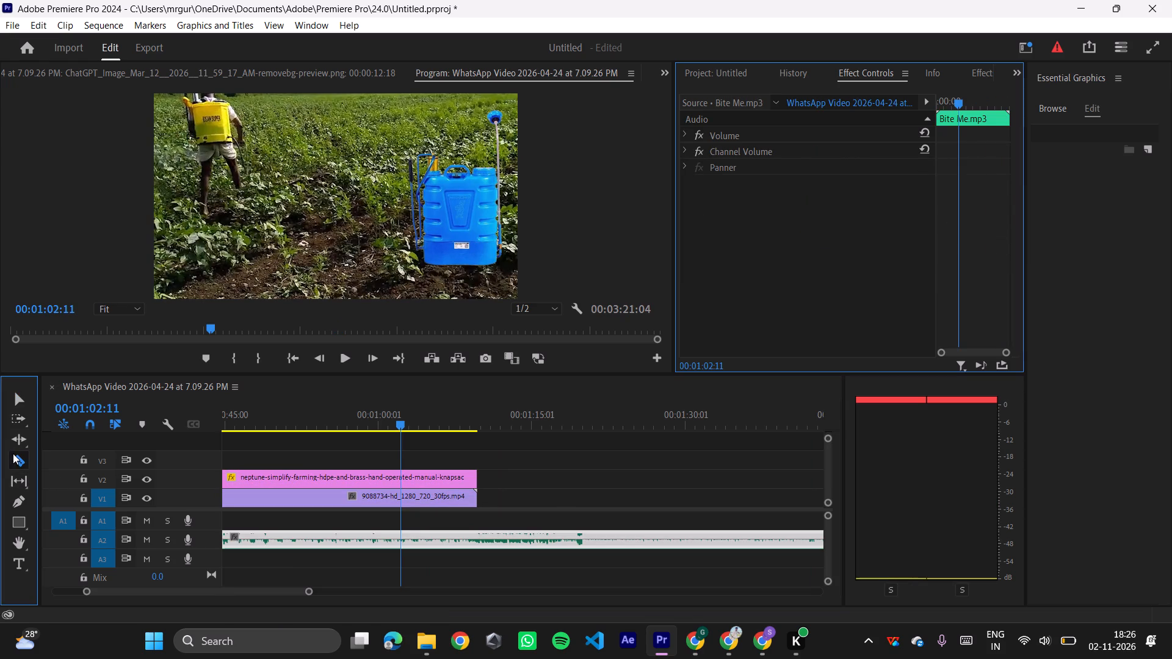
left_click(481, 509)
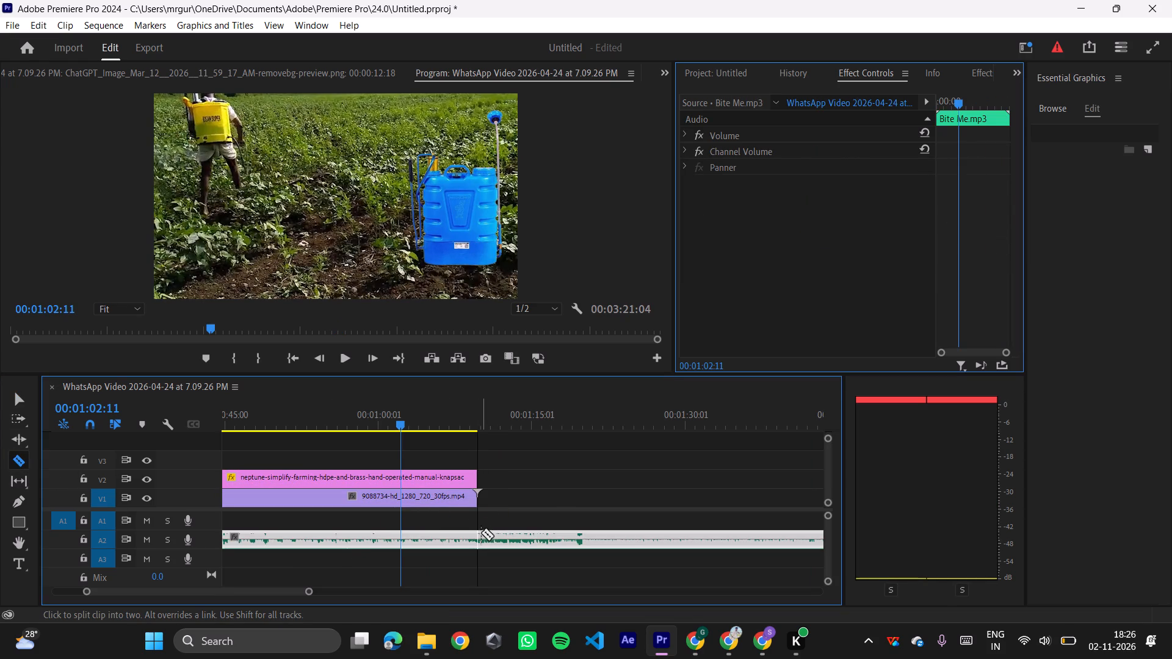
left_click(481, 535)
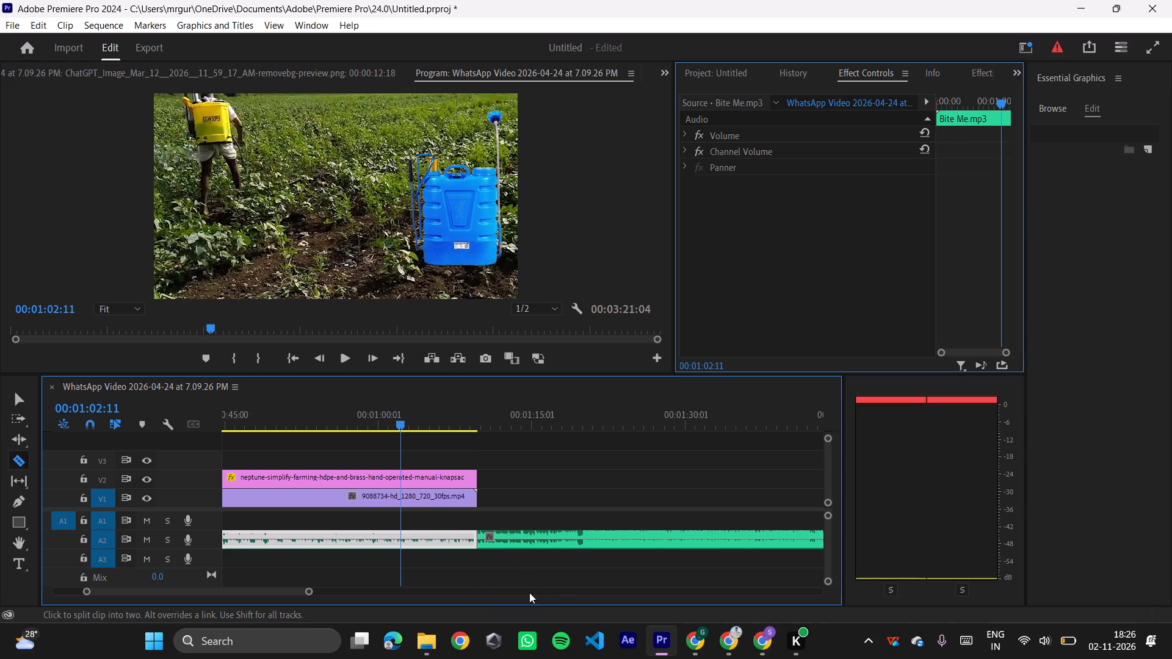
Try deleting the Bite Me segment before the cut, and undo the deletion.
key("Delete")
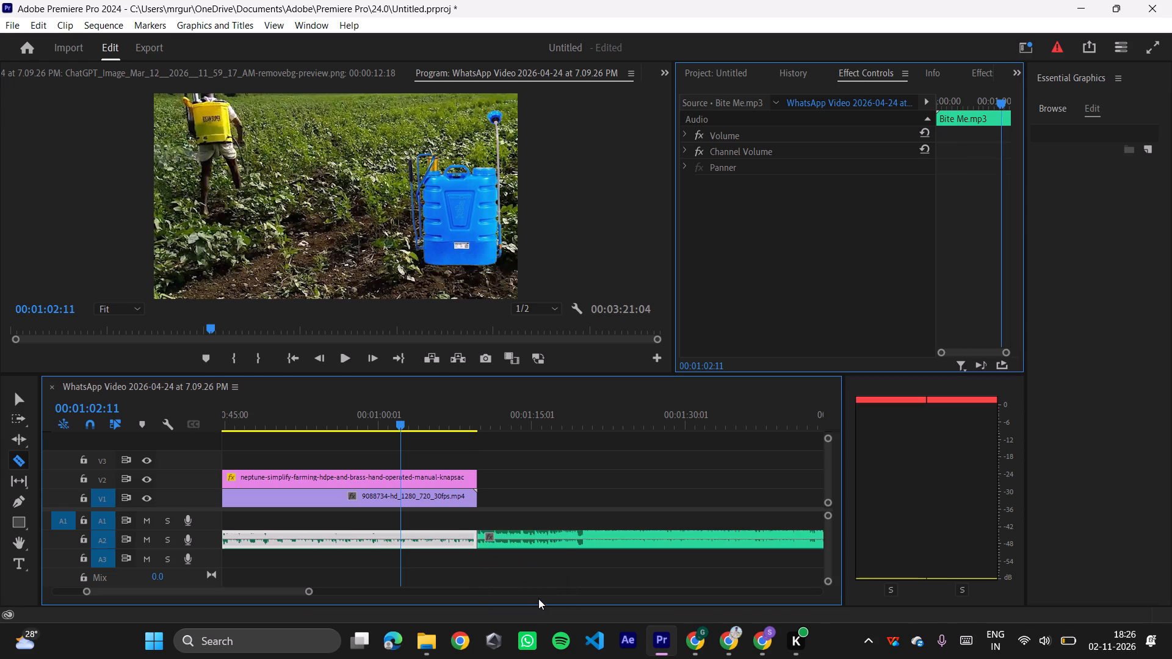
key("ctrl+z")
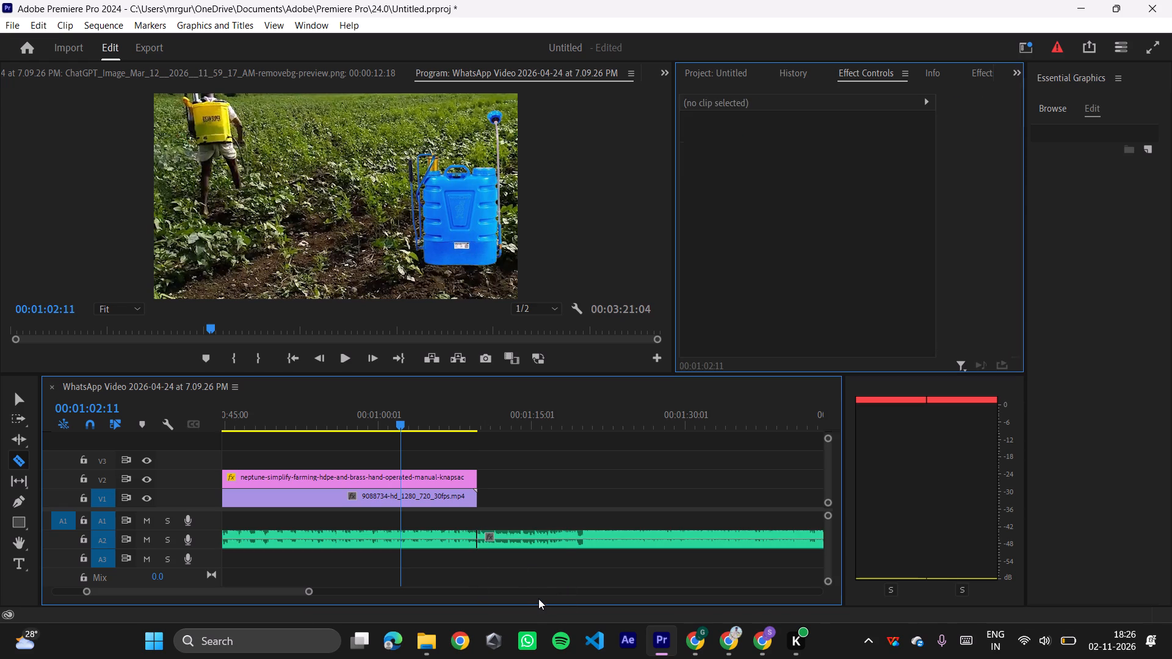
Delete the Bite Me segment on A2 that follows the cut at the end of the video clips.
left_click(15, 409)
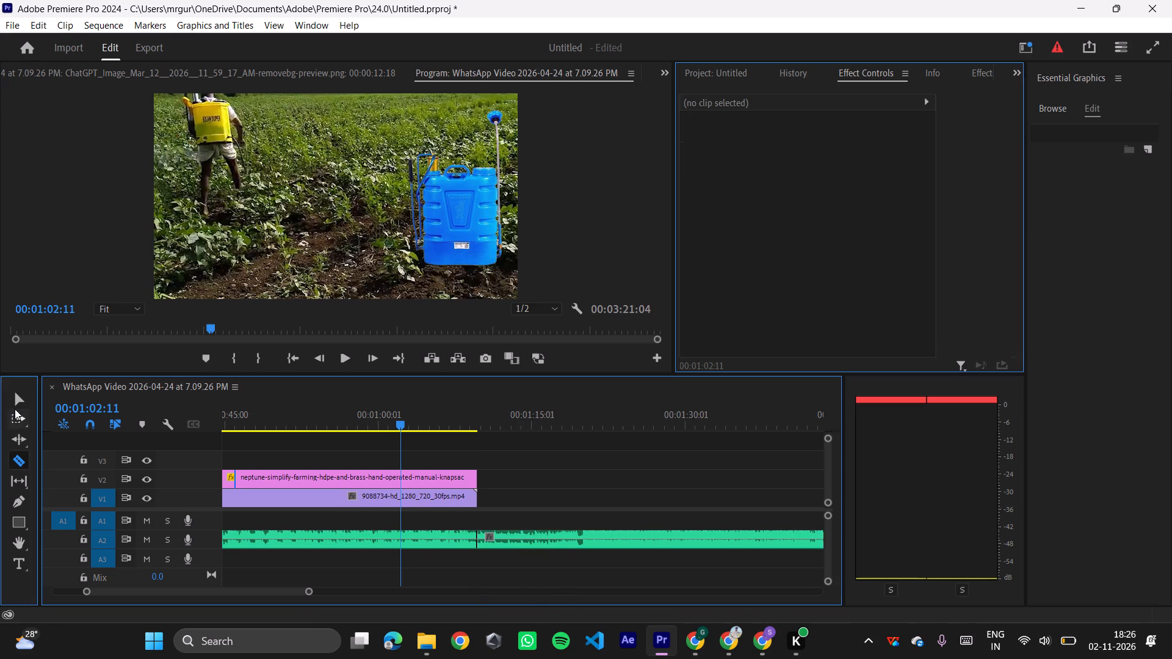
left_click(15, 402)
left_click(592, 546)
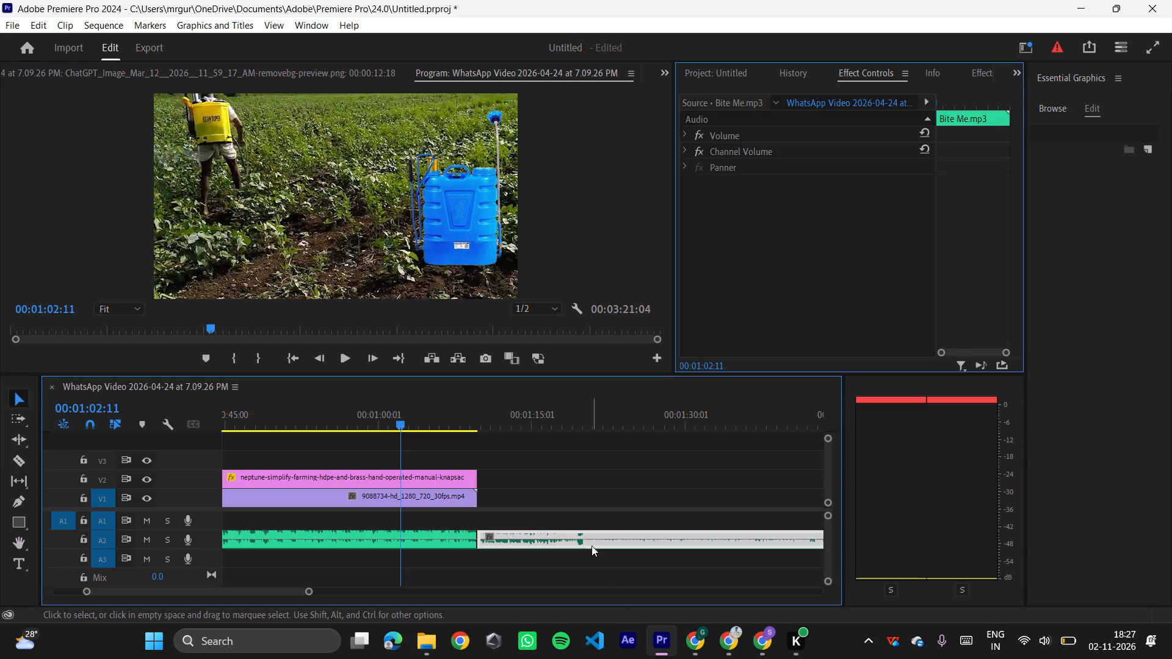
key("Delete")
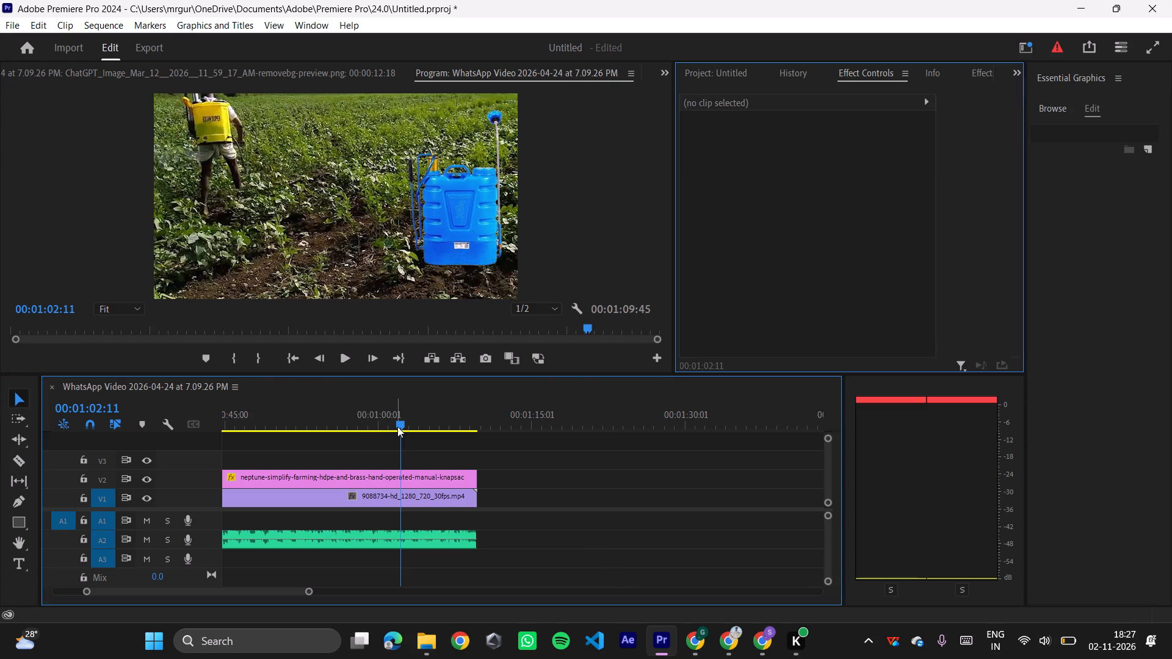
Move the trimmed Bite Me clip along A2 so it starts at the end of the ChatGPT farmer overlay.
left_click_drag(399, 425, 0, 412)
left_click(671, 349)
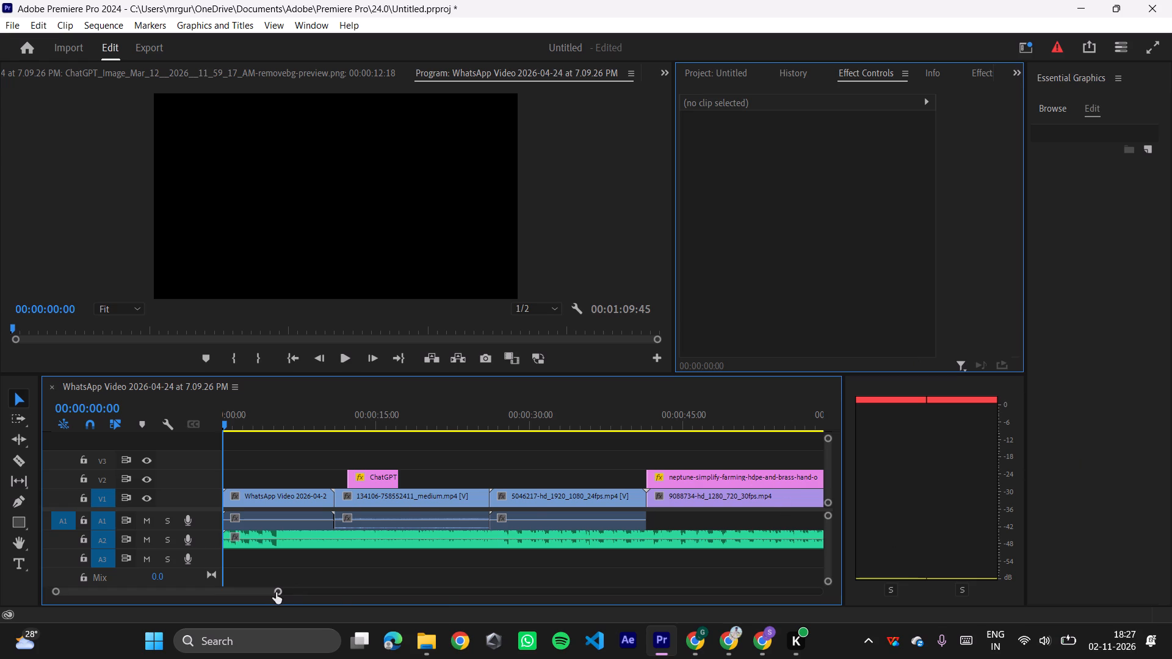
left_click_drag(275, 591, 454, 607)
left_click_drag(396, 589, 445, 591)
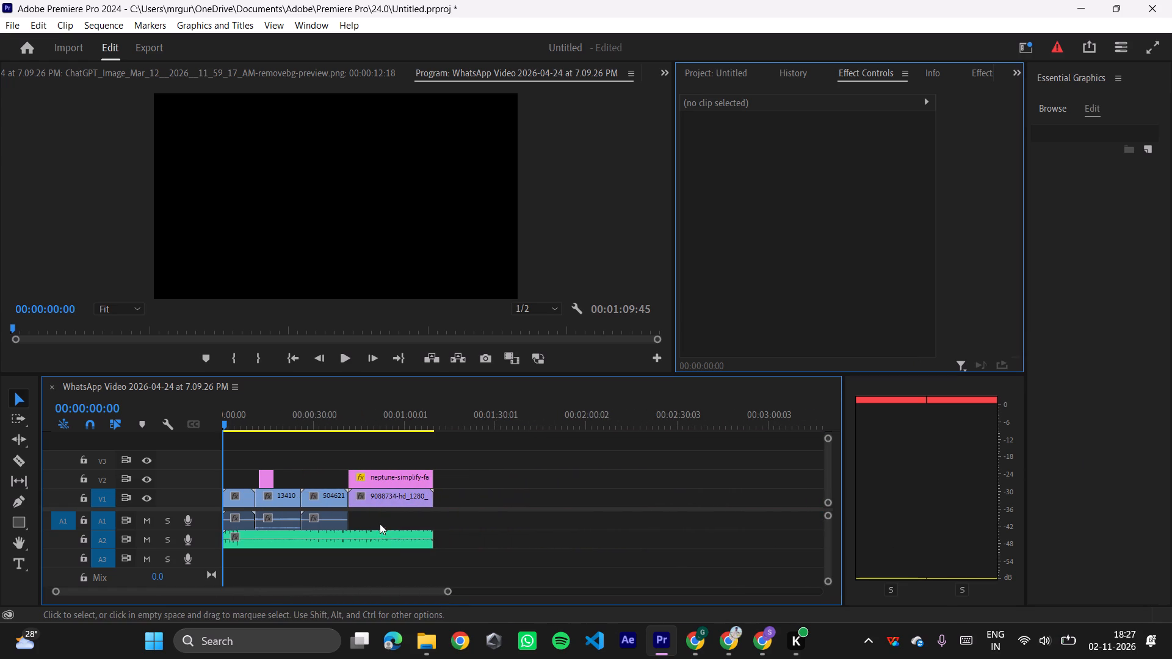
left_click(377, 520)
left_click(386, 532)
left_click_drag(341, 539, 418, 547)
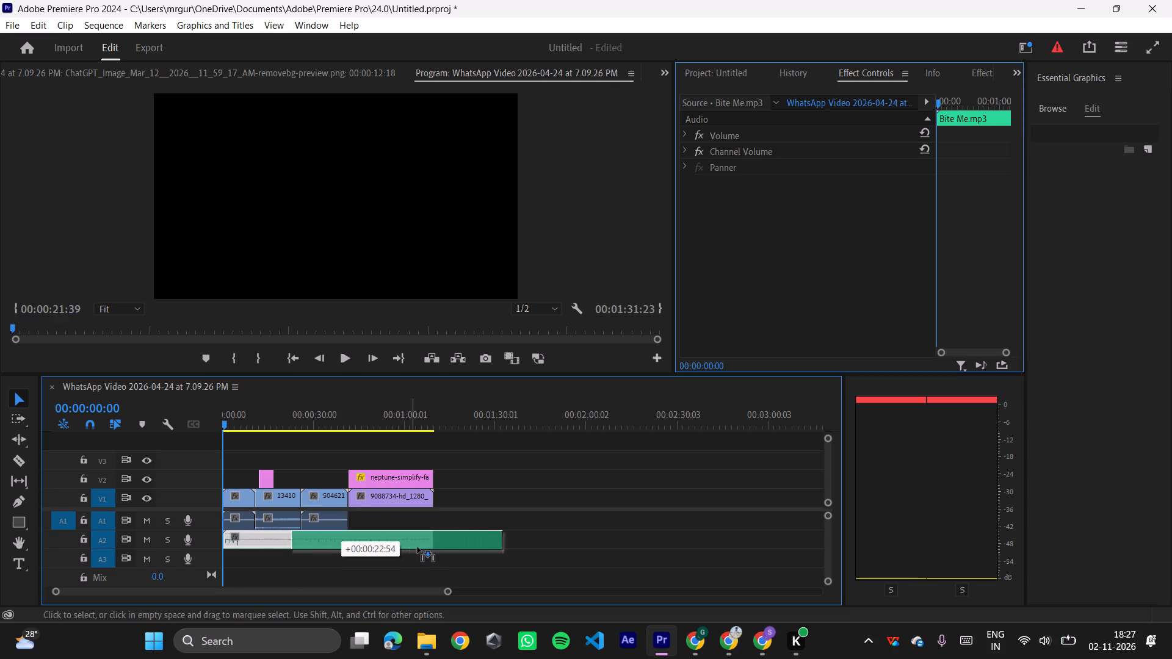
left_click_drag(418, 547, 426, 547)
left_click_drag(426, 547, 393, 548)
left_click(521, 519)
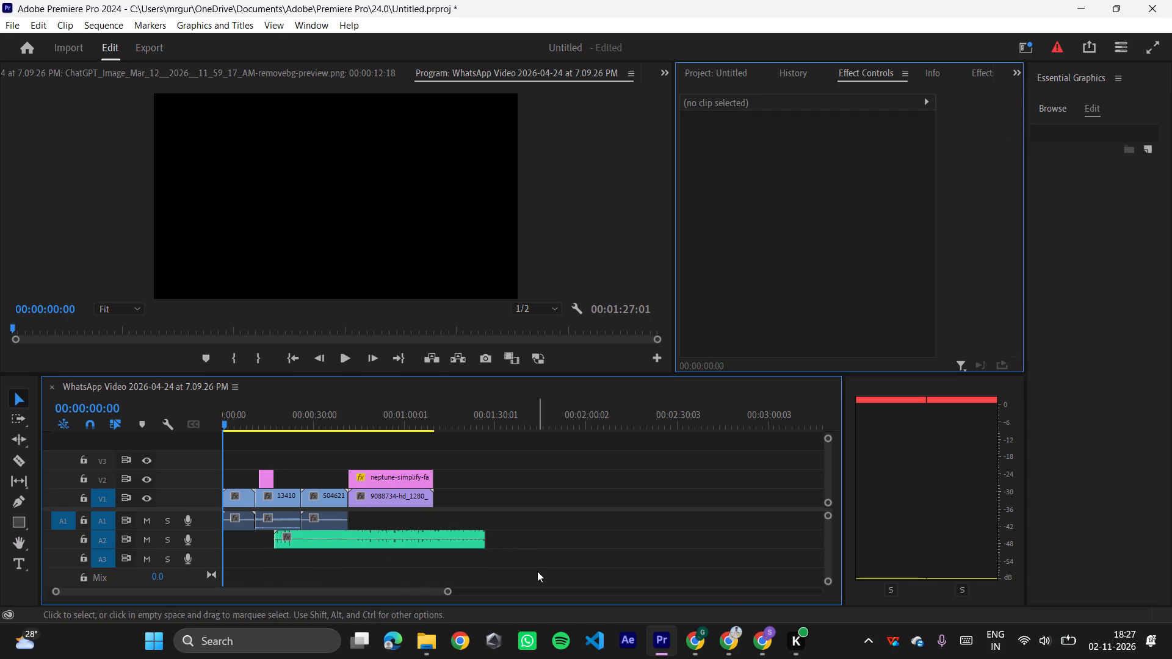
Add the Cinematic Documentary track from the YMusic folder to A2, after the Bite Me clip at about 00:02:45.
left_click(440, 646)
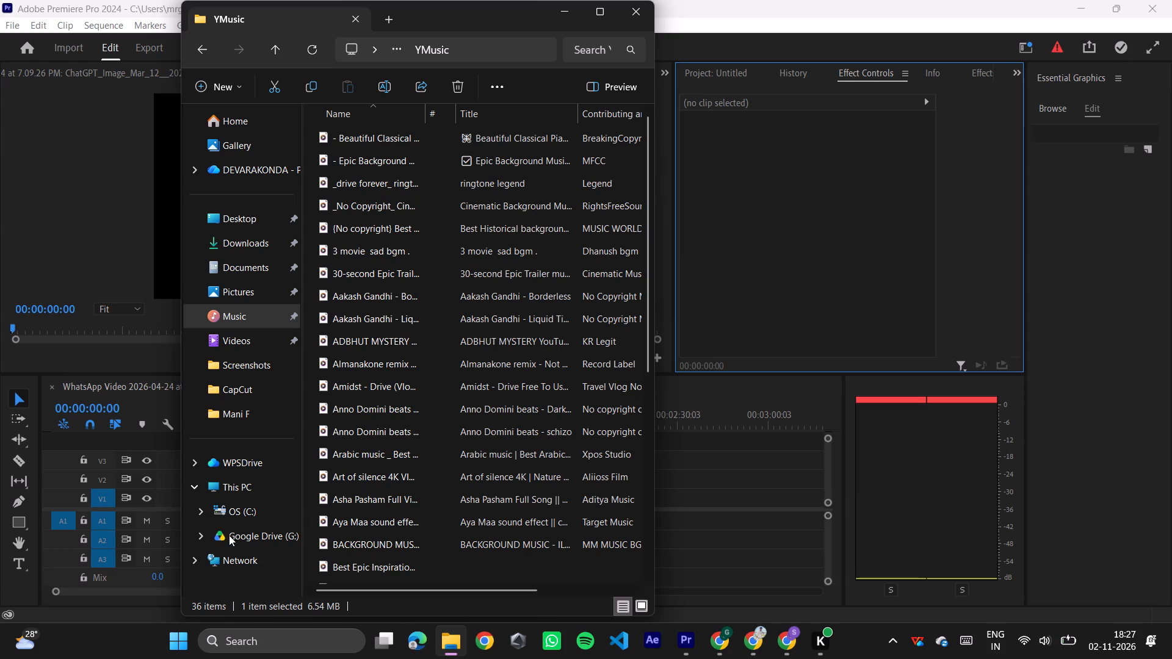
scroll(417, 367, "down", 5)
scroll(417, 367, "up", 5)
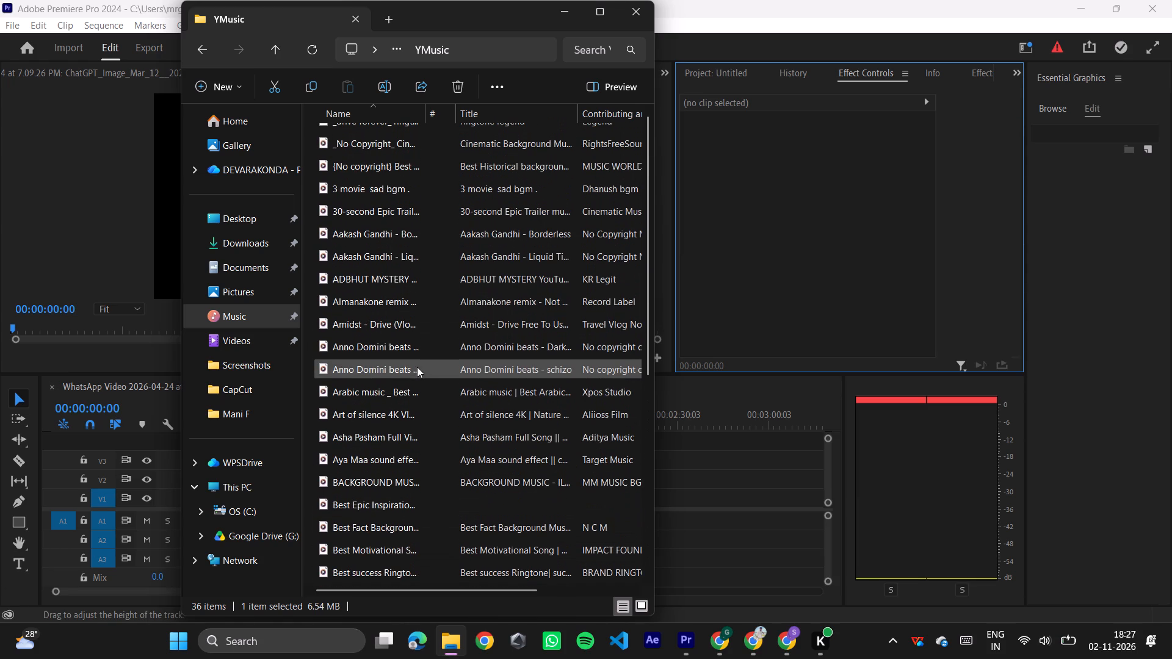
scroll(417, 367, "down", 8)
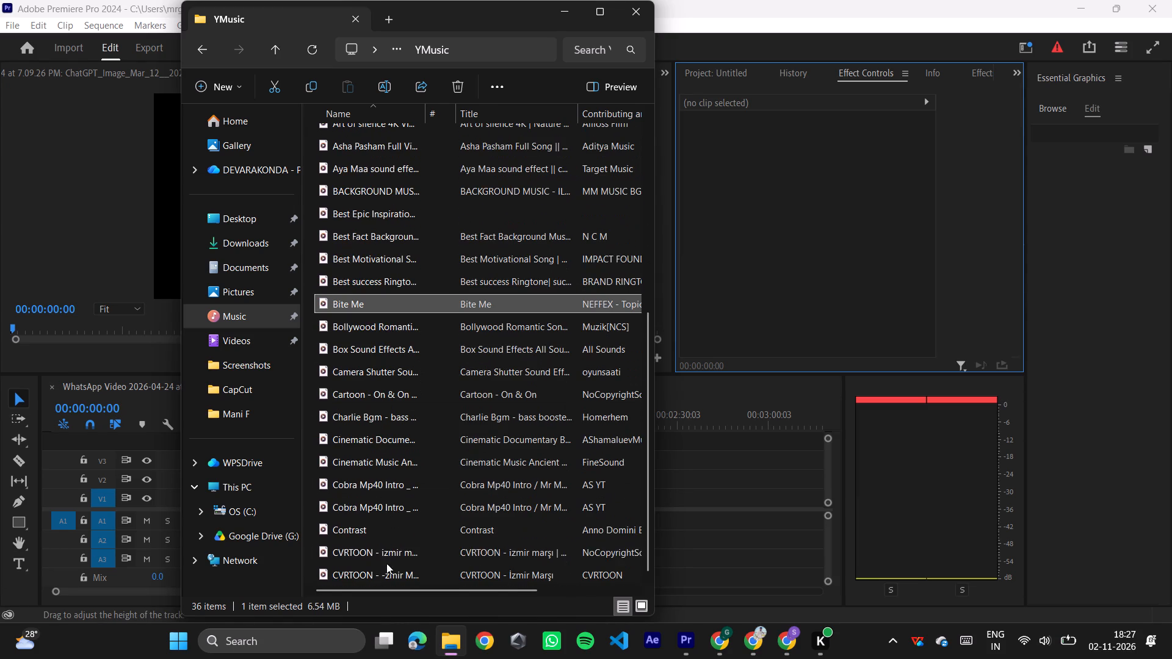
left_click(374, 420)
left_click(378, 436)
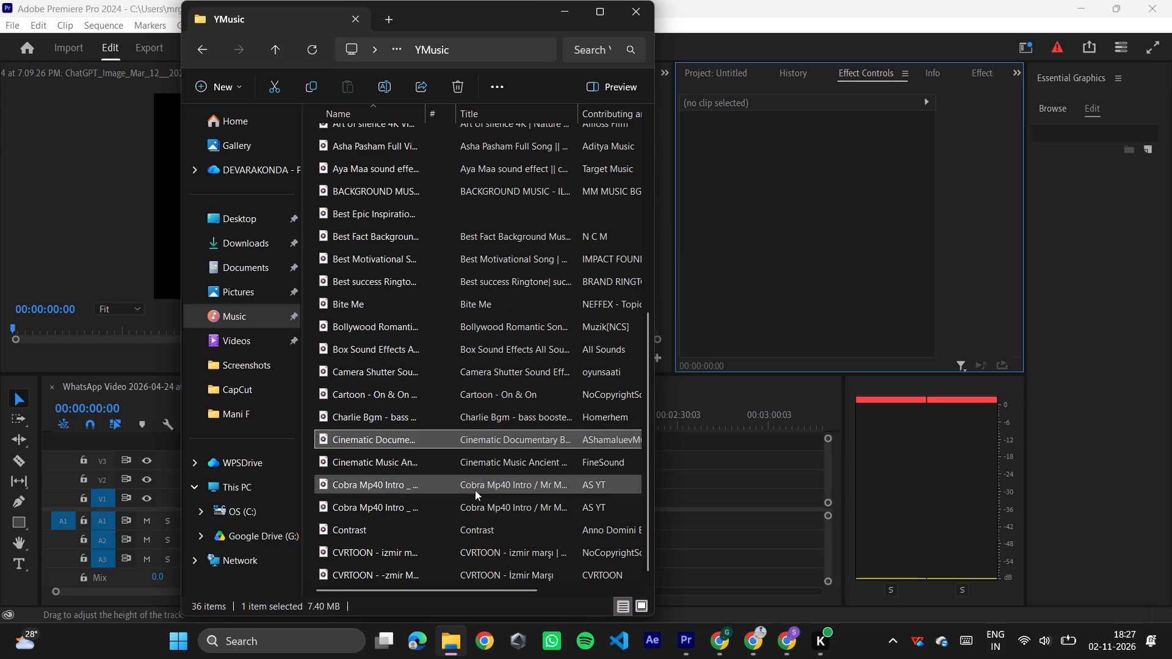
left_click_drag(364, 438, 748, 566)
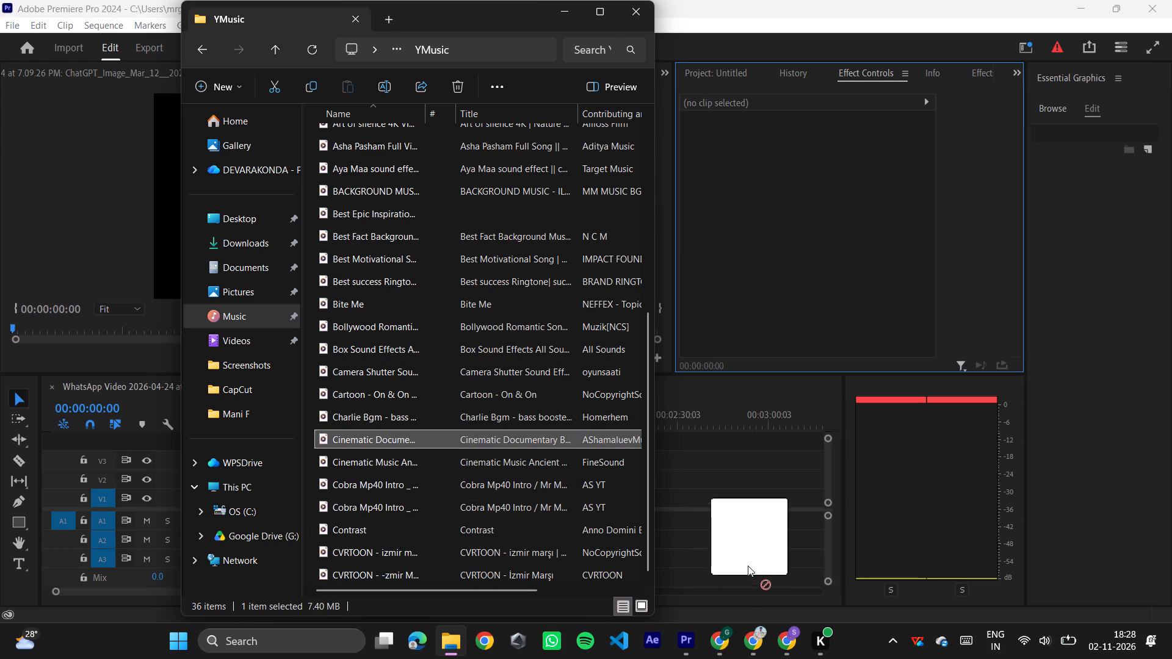
left_click_drag(748, 566, 723, 537)
left_click(639, 9)
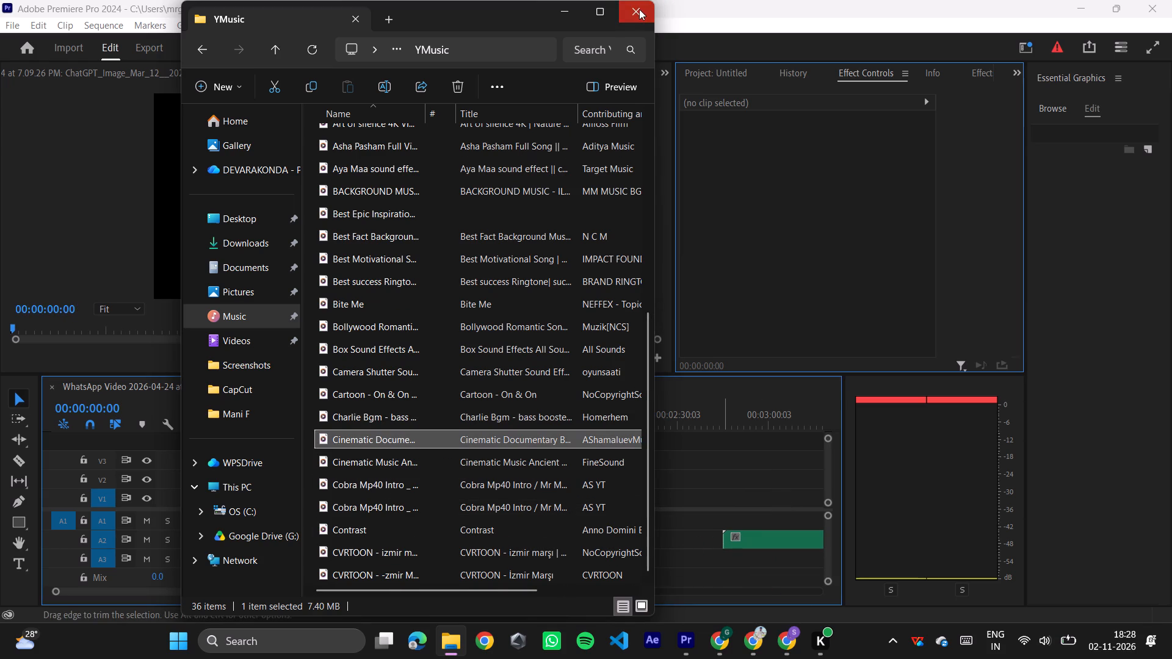
Move the Cinematic Documentary music clip to audio track A3 so it starts at the beginning of the sequence.
left_click_drag(739, 528, 403, 580)
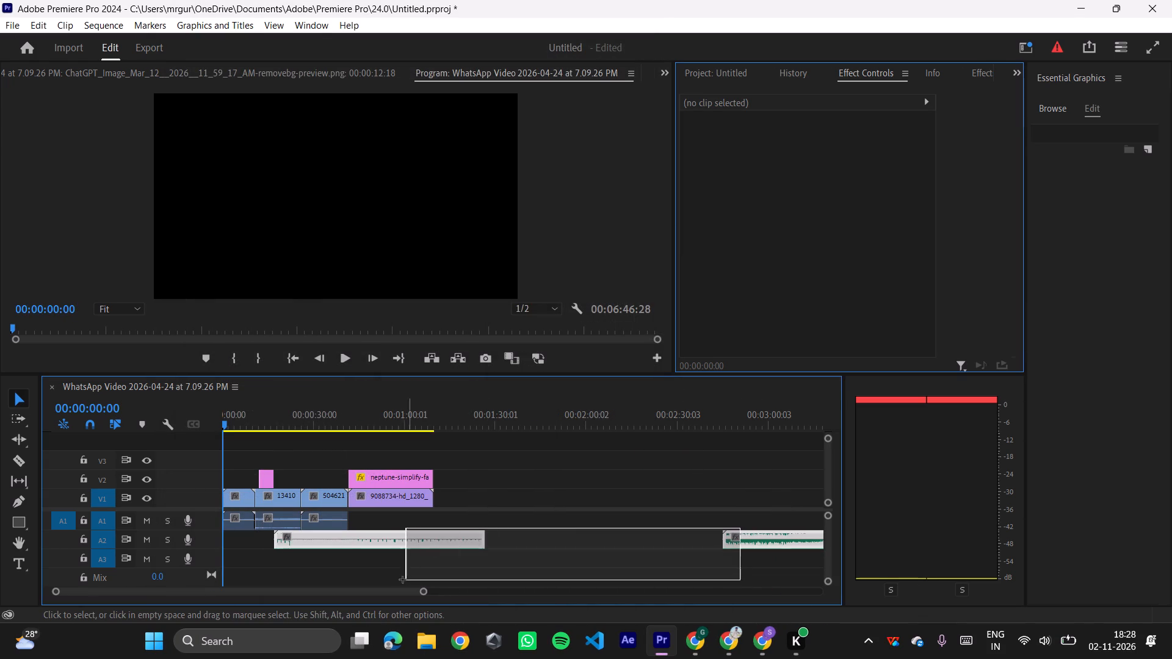
left_click_drag(403, 580, 412, 577)
left_click(764, 531)
left_click(657, 574)
left_click_drag(747, 536, 324, 562)
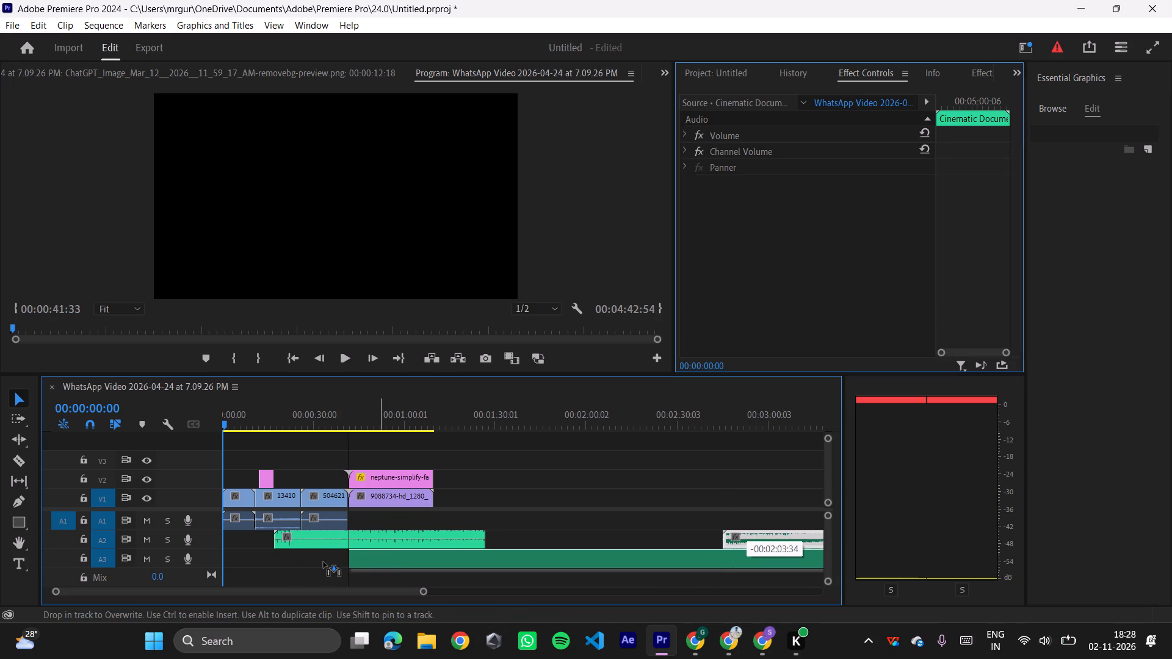
left_click_drag(324, 562, 230, 559)
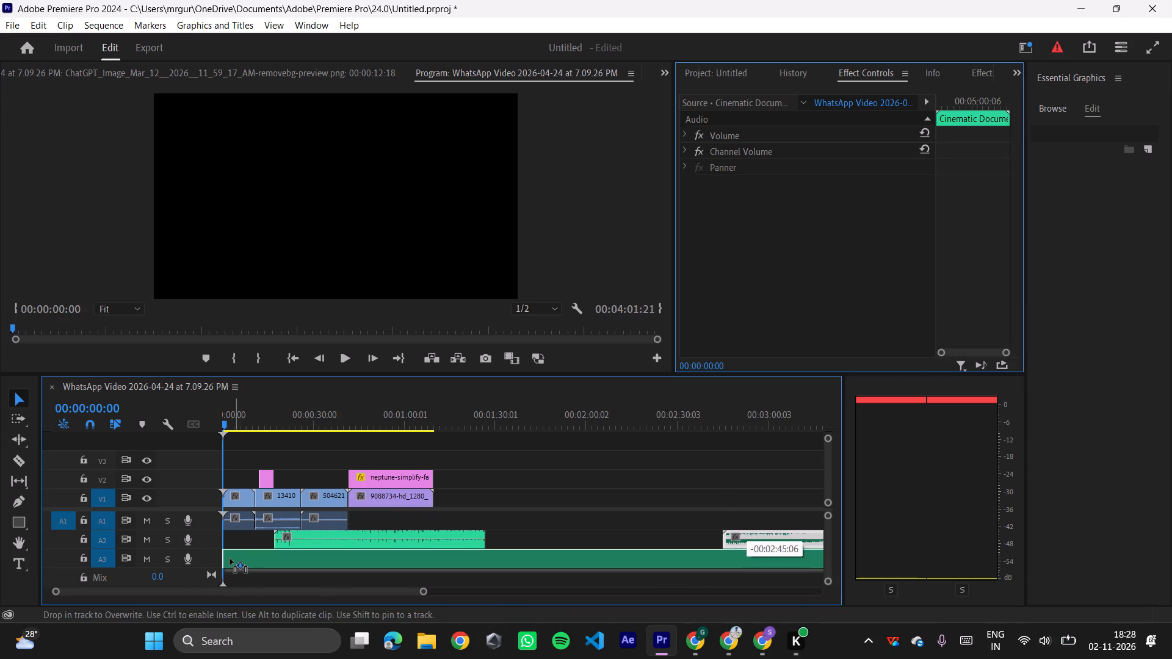
left_click_drag(230, 559, 229, 559)
Play the sequence from the beginning with the Cinematic Documentary music up to the farmer overlay.
key("space")
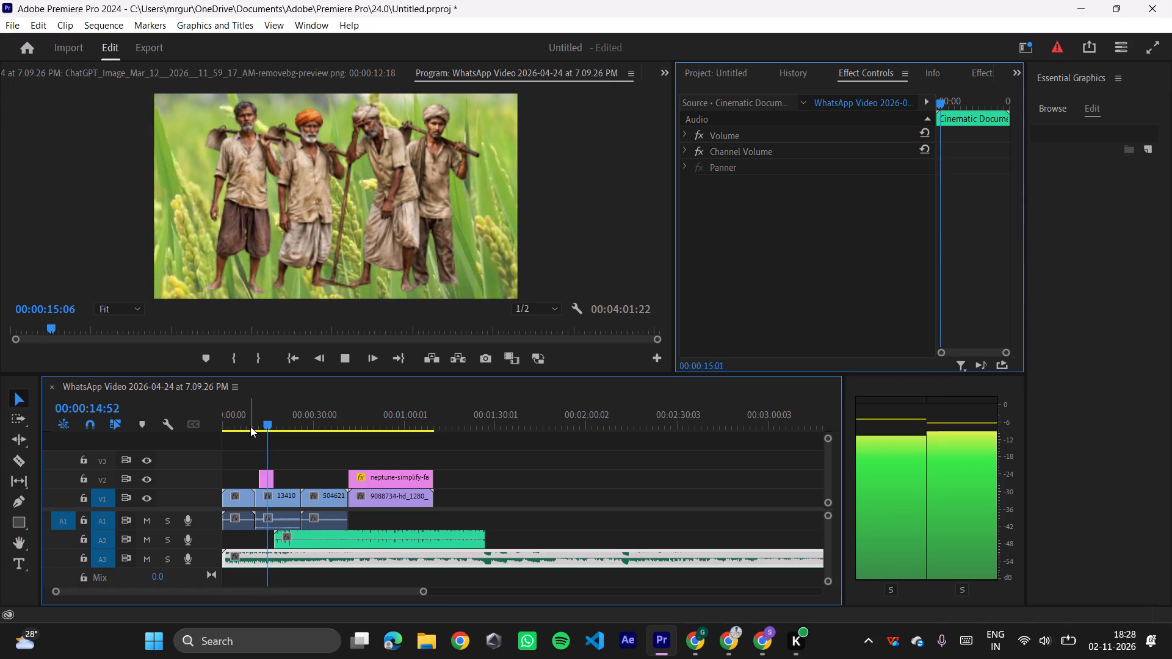
key("space")
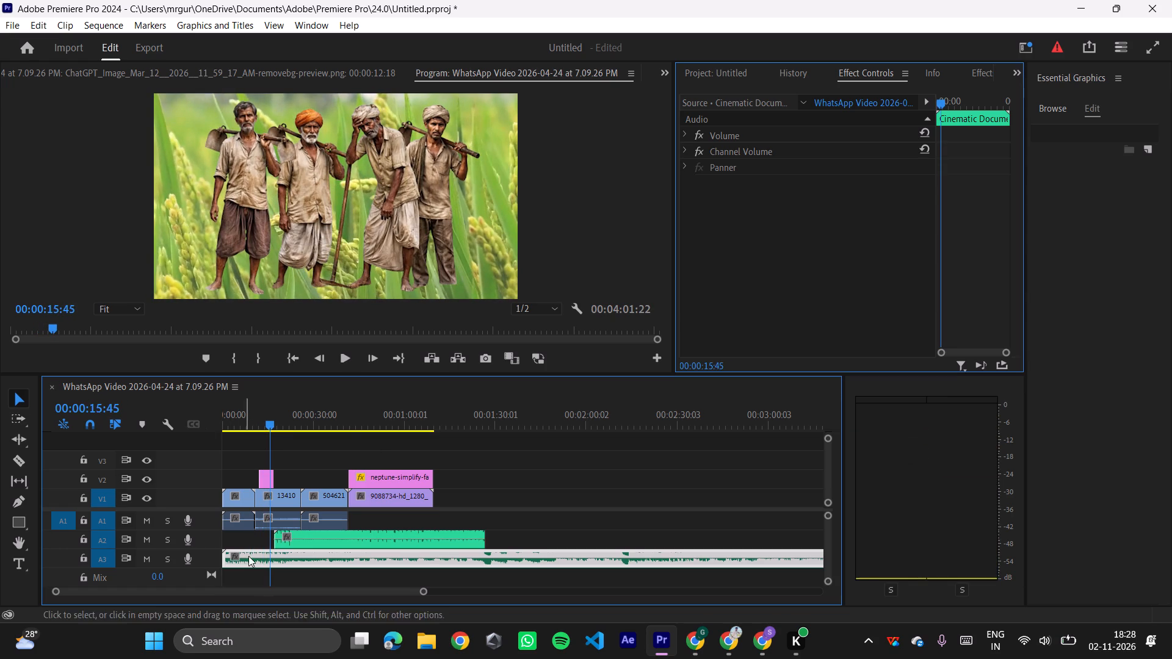
Split the Cinematic Documentary music on A3 where Bite Me starts, and delete the part after the cut.
left_click(12, 459)
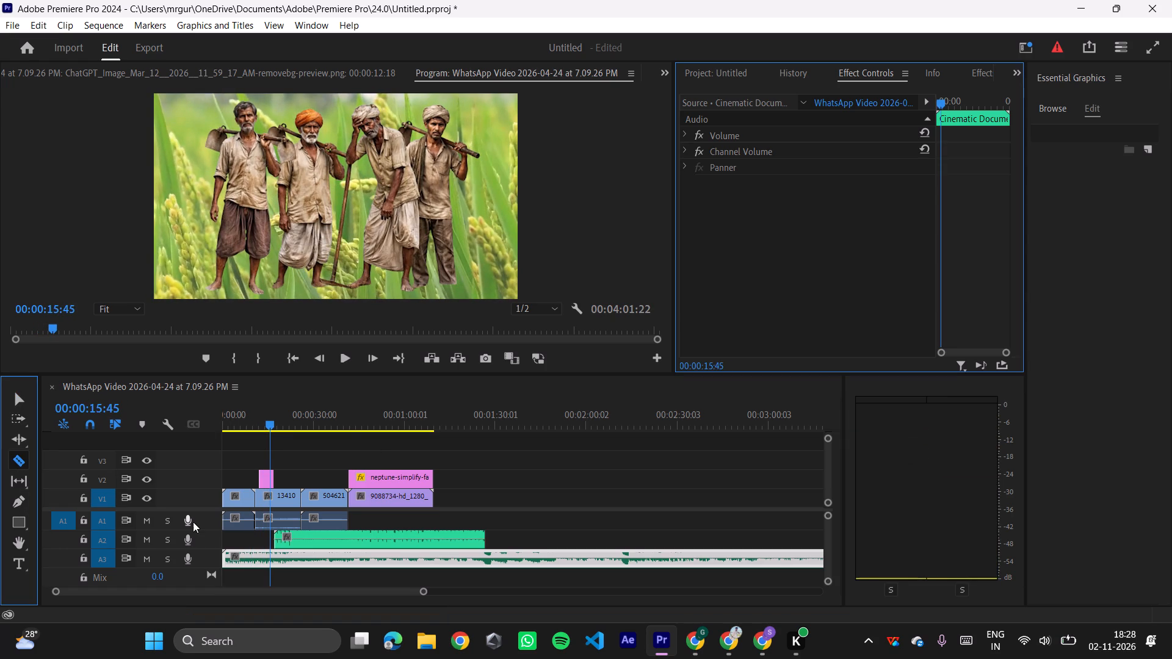
left_click(273, 550)
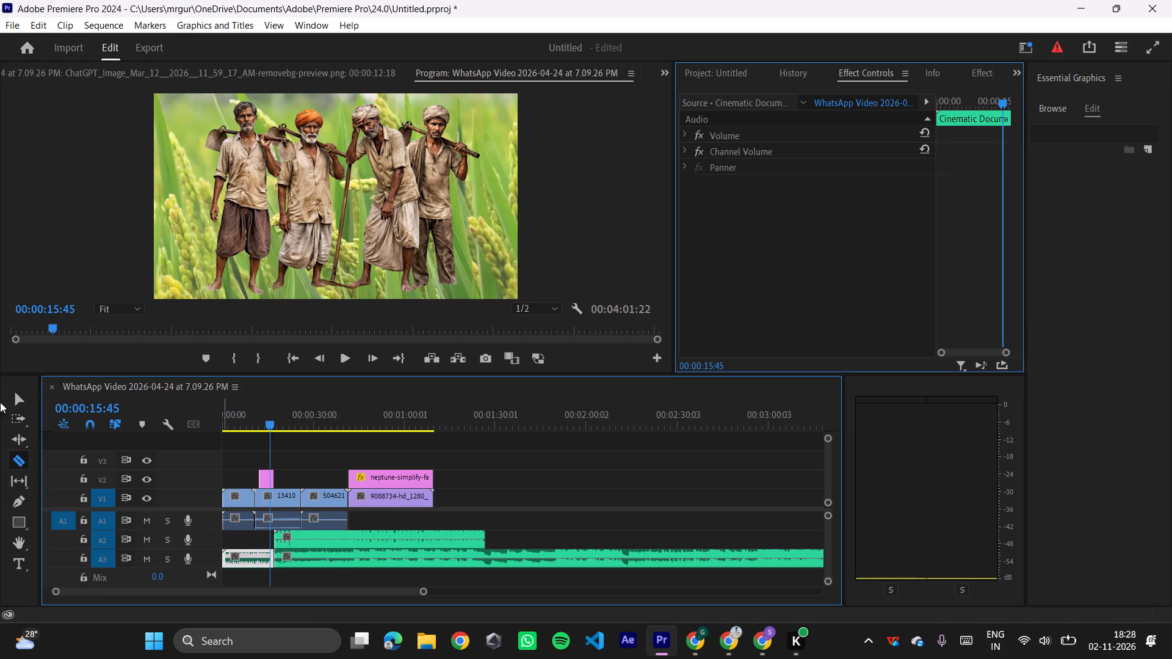
left_click(18, 397)
left_click(361, 556)
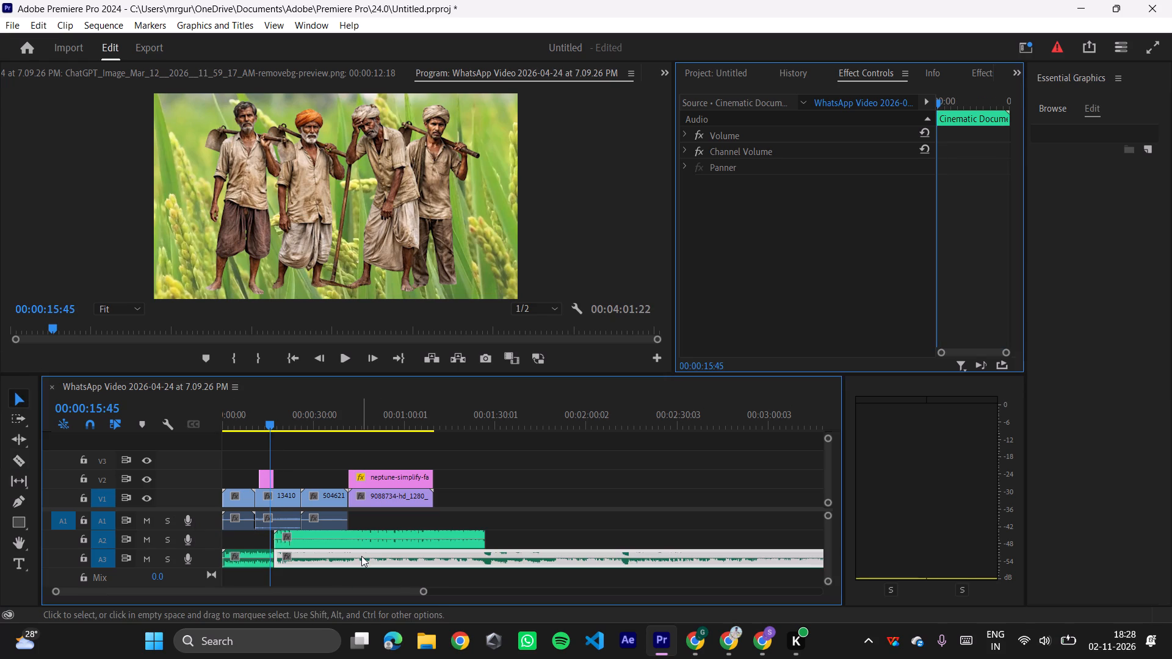
key("Delete")
left_click_drag(273, 426, 231, 433)
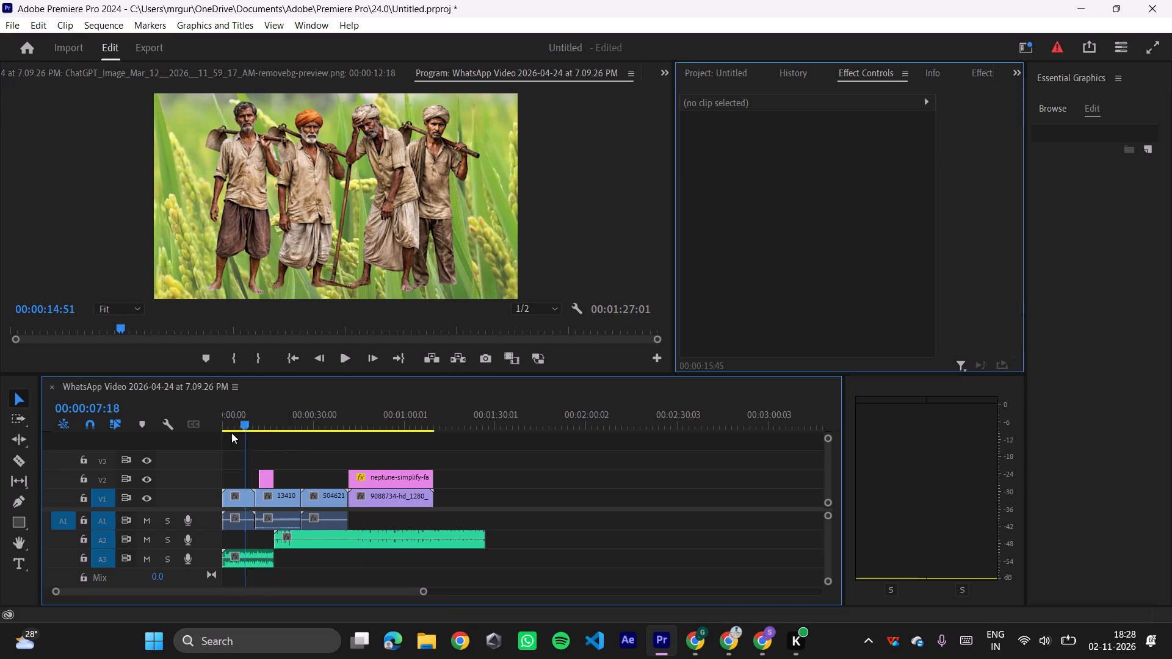
left_click_drag(231, 433, 203, 433)
left_click(275, 496)
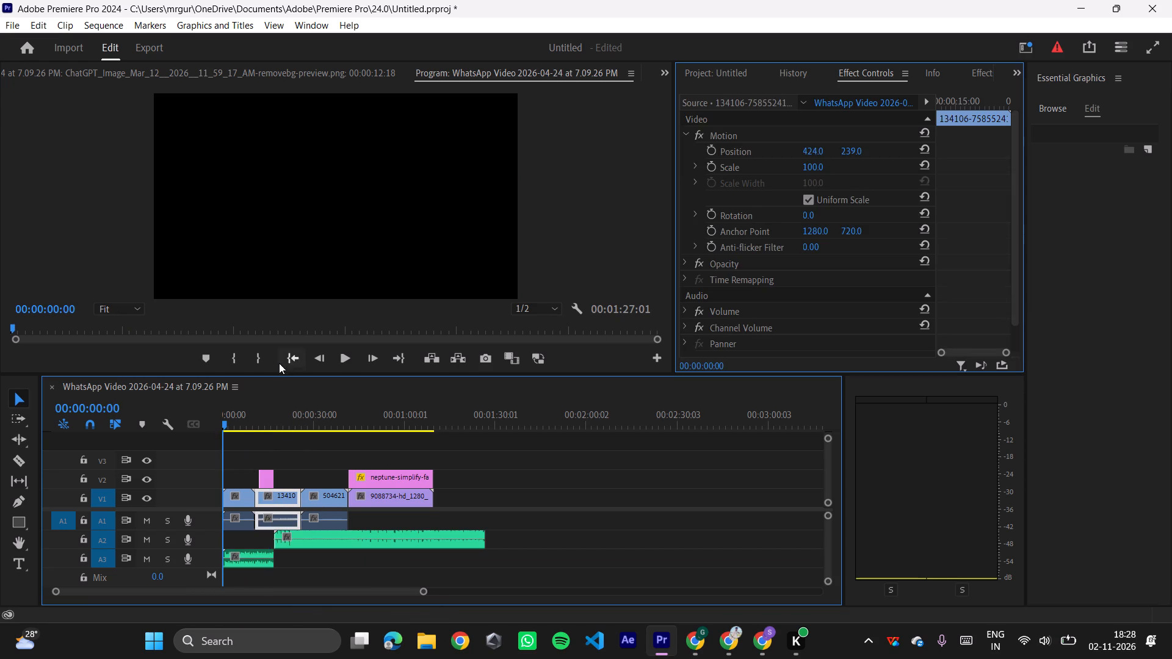
left_click(686, 313)
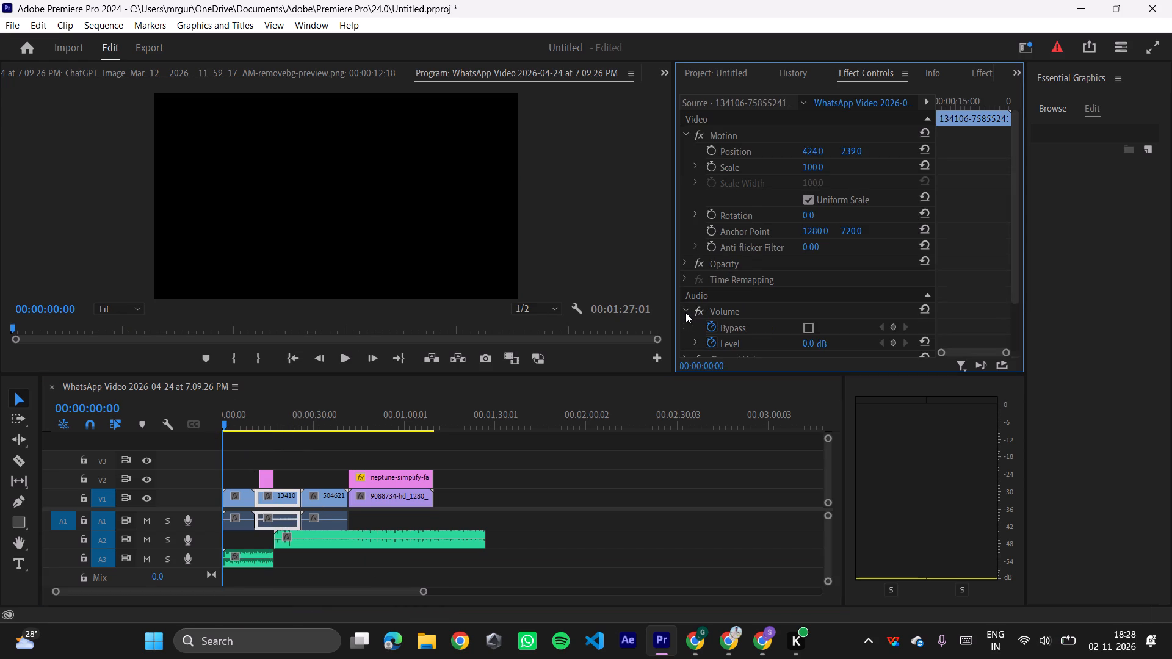
scroll(797, 322, "down", 1)
scroll(797, 322, "up", 3)
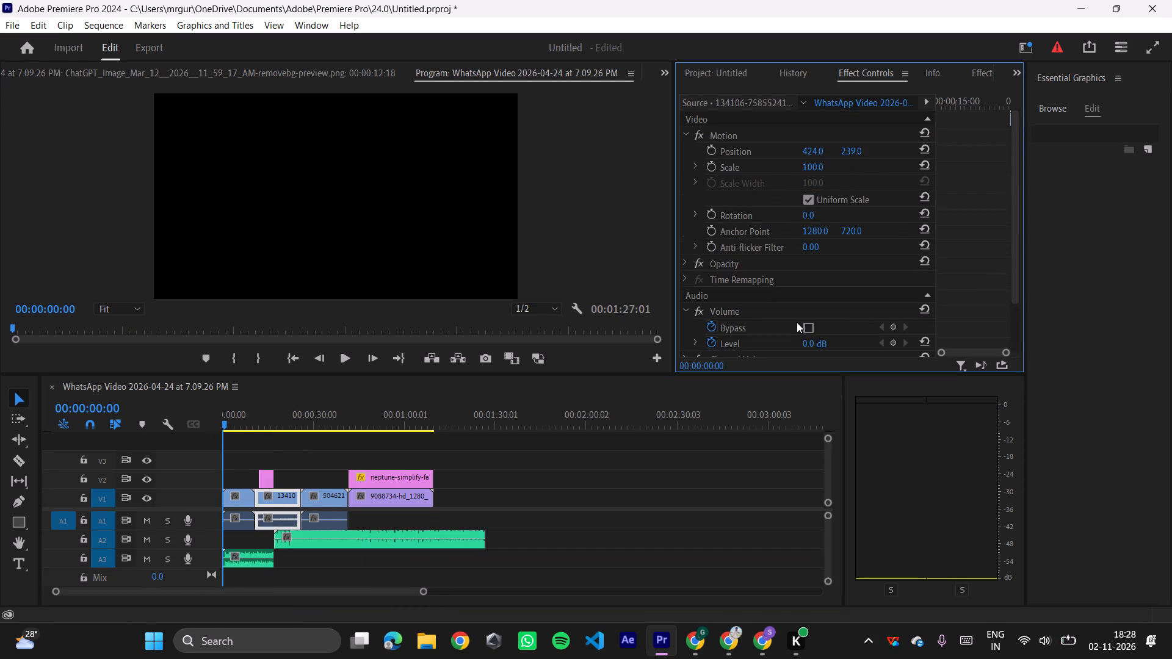
scroll(797, 322, "up", 2)
left_click(735, 124)
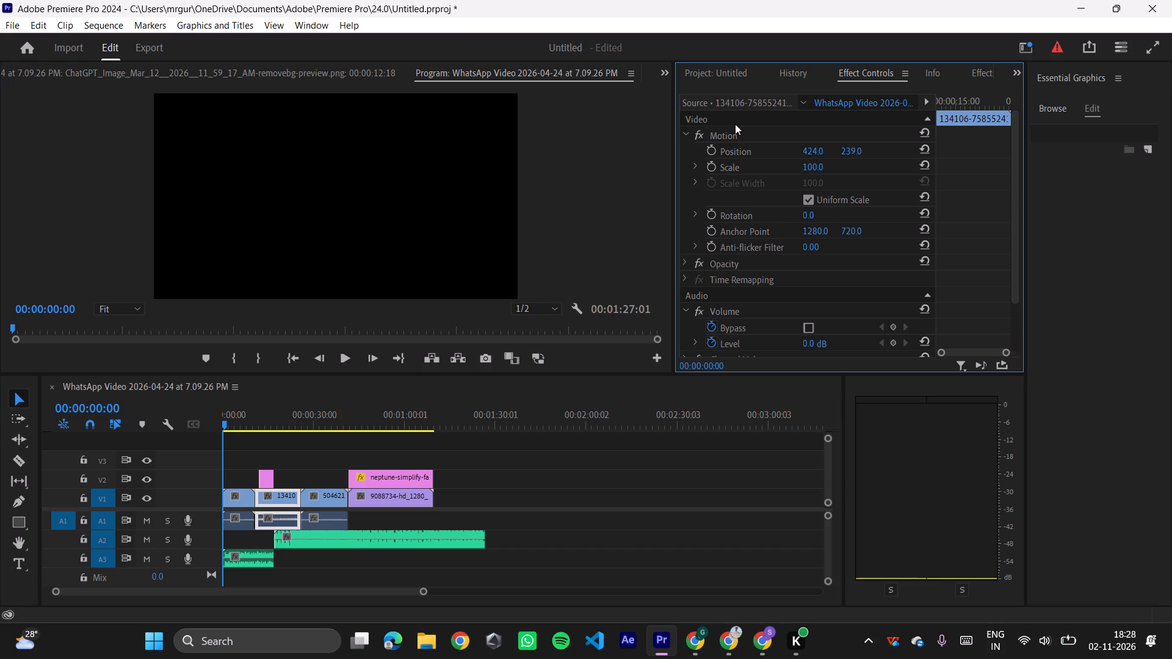
left_click_drag(224, 425, 278, 461)
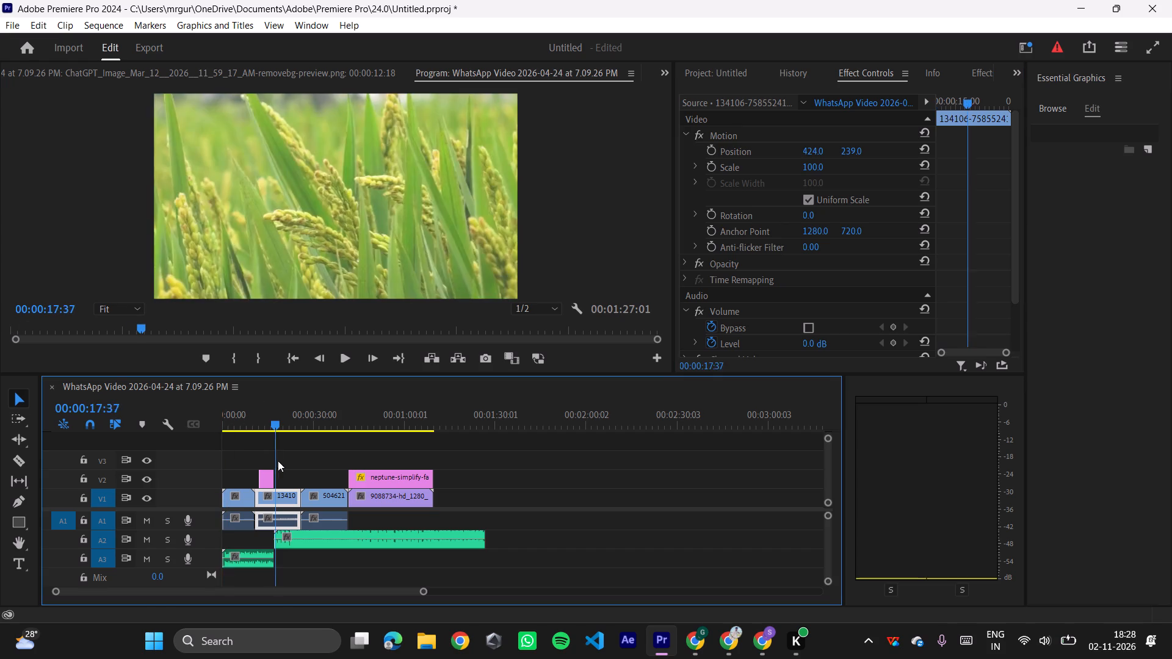
left_click_drag(278, 461, 277, 481)
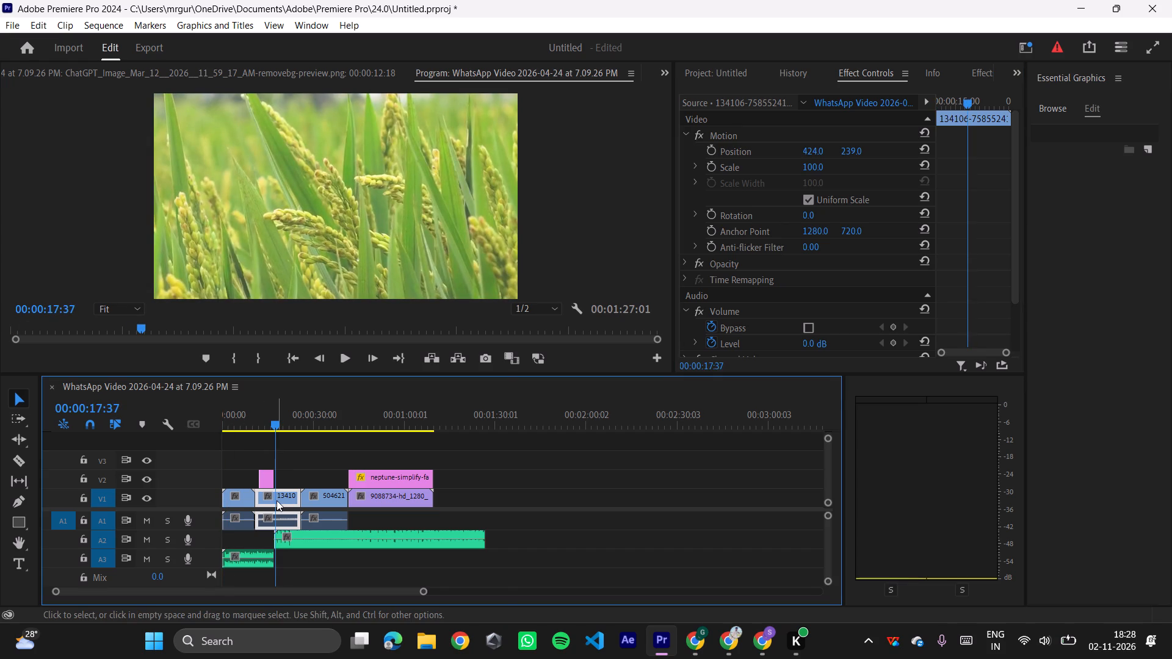
right_click(277, 500)
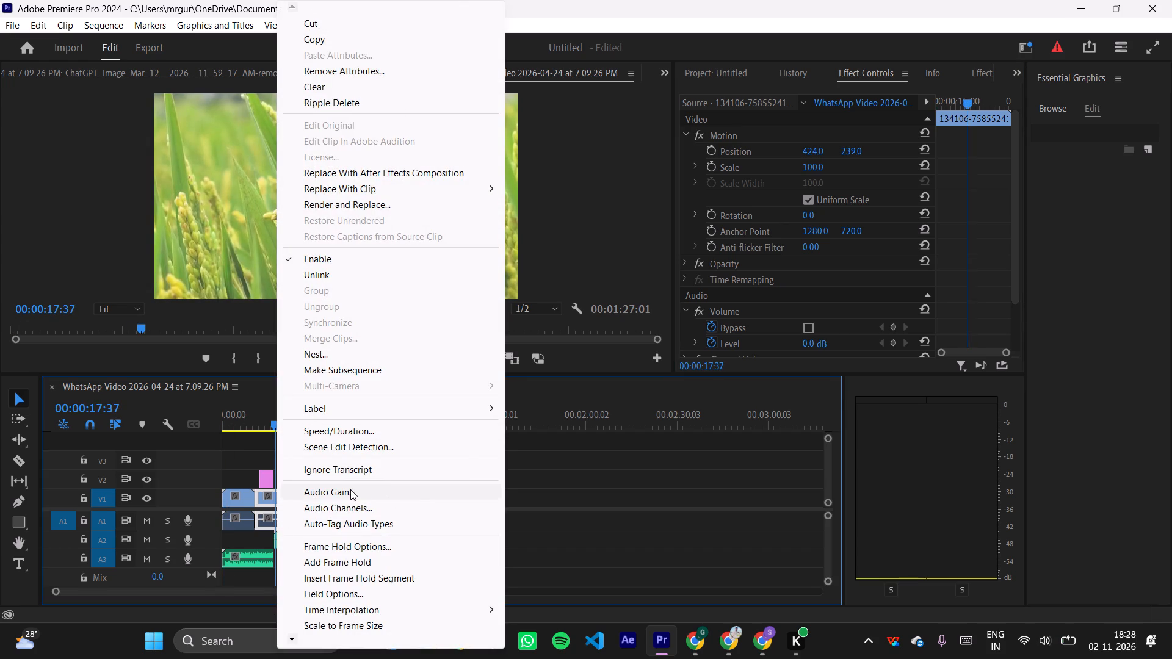
scroll(350, 489, "up", 4)
scroll(350, 489, "down", 2)
left_click(356, 497)
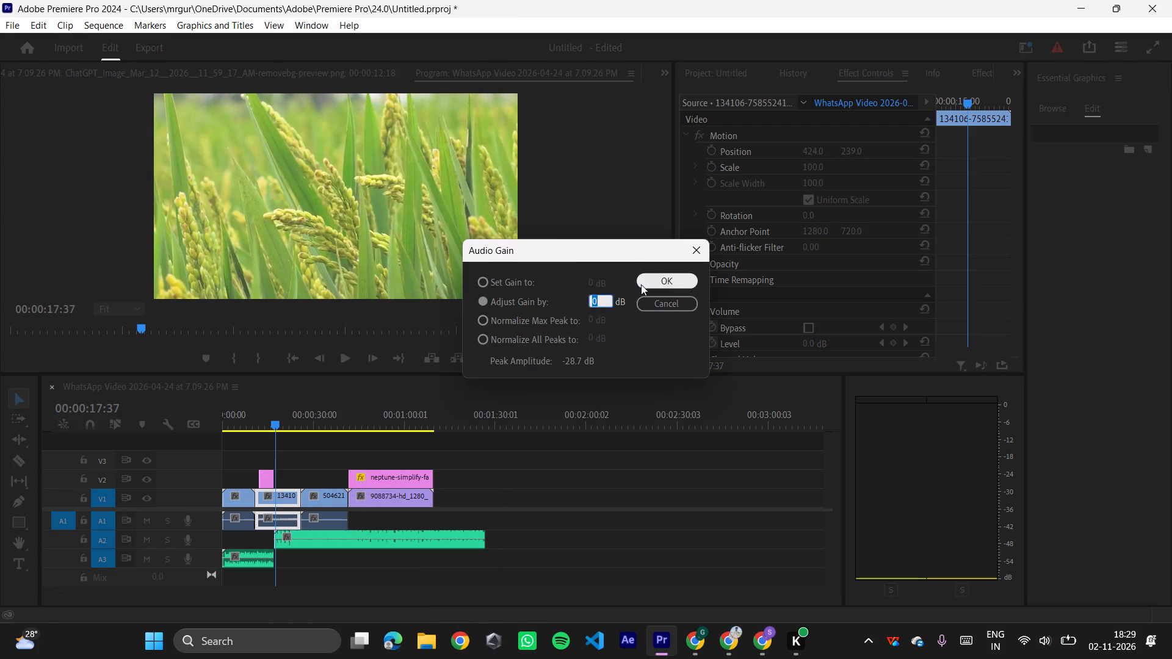
left_click(651, 286)
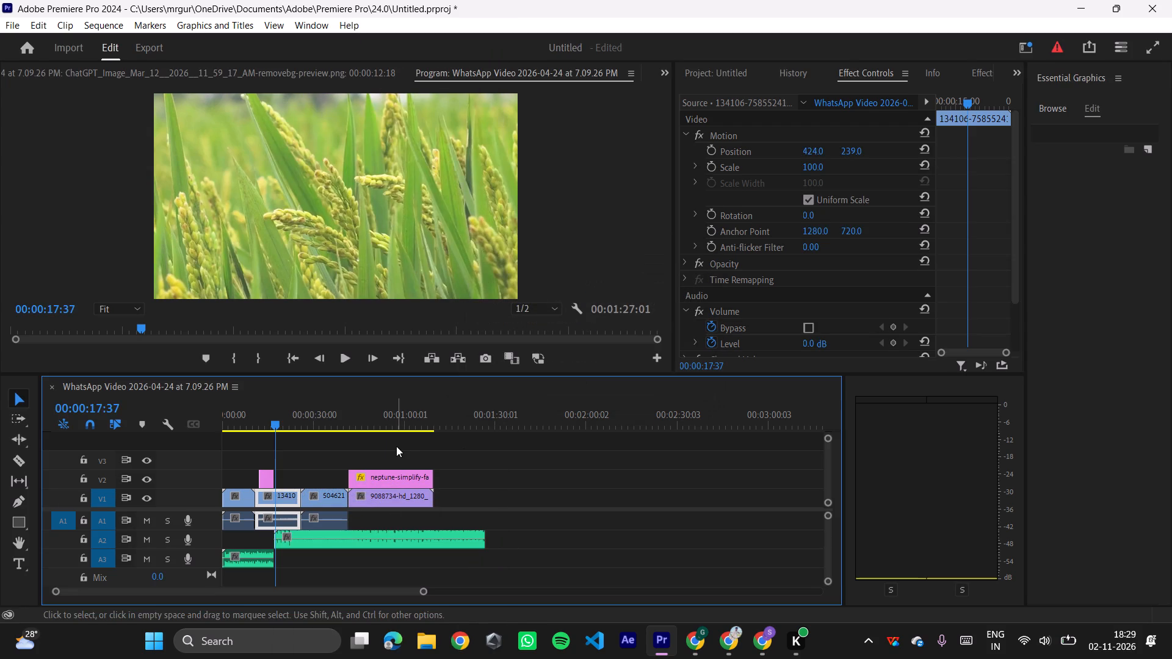
Play the sequence from 00:00:17:37 to check the start of the Bite Me music.
left_click(345, 355)
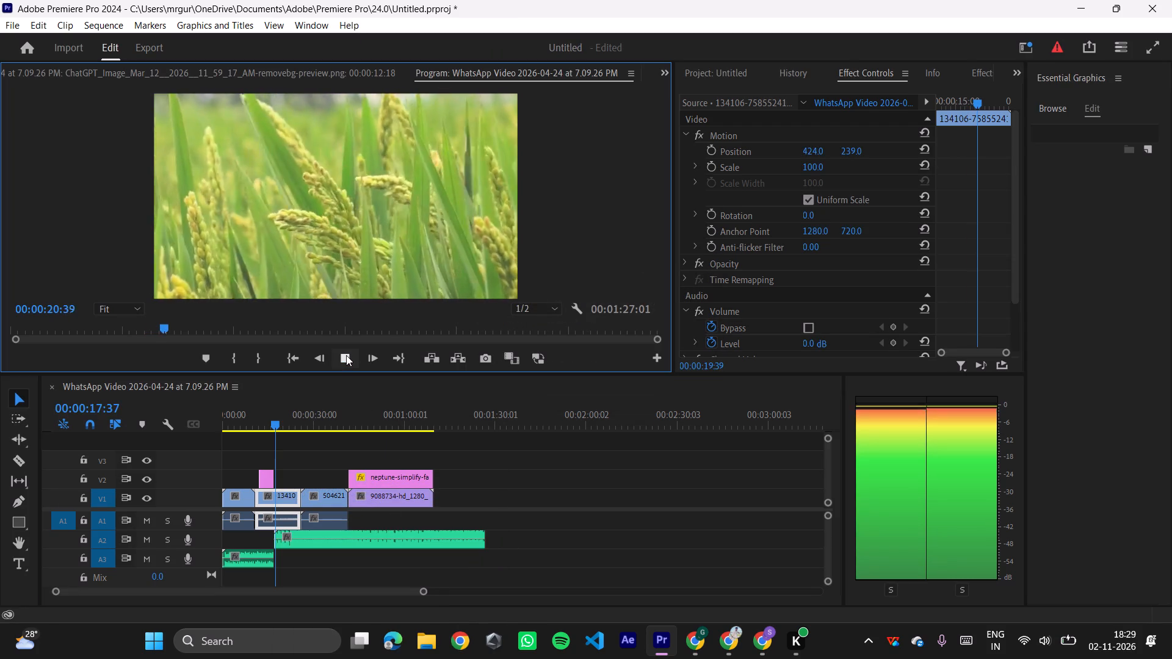
left_click(346, 355)
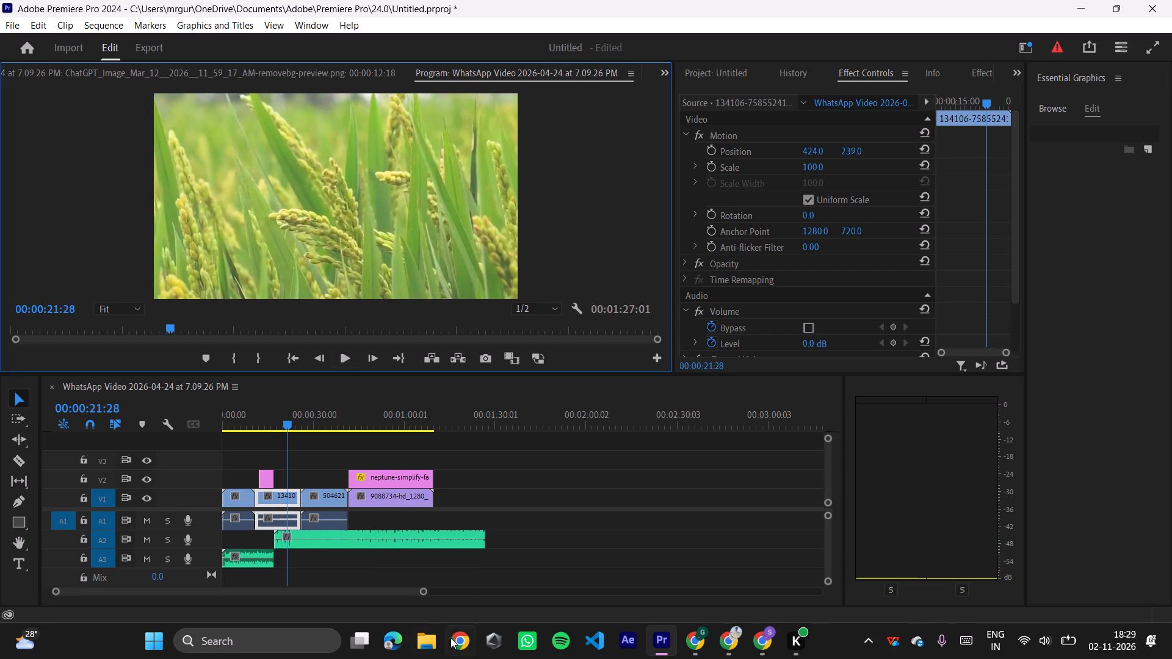
Play the 9088734-hd_1280_720_30fps.mp4 section up to its end to check the footage and sprayer overlay with the music.
left_click_drag(289, 419, 387, 500)
key("space")
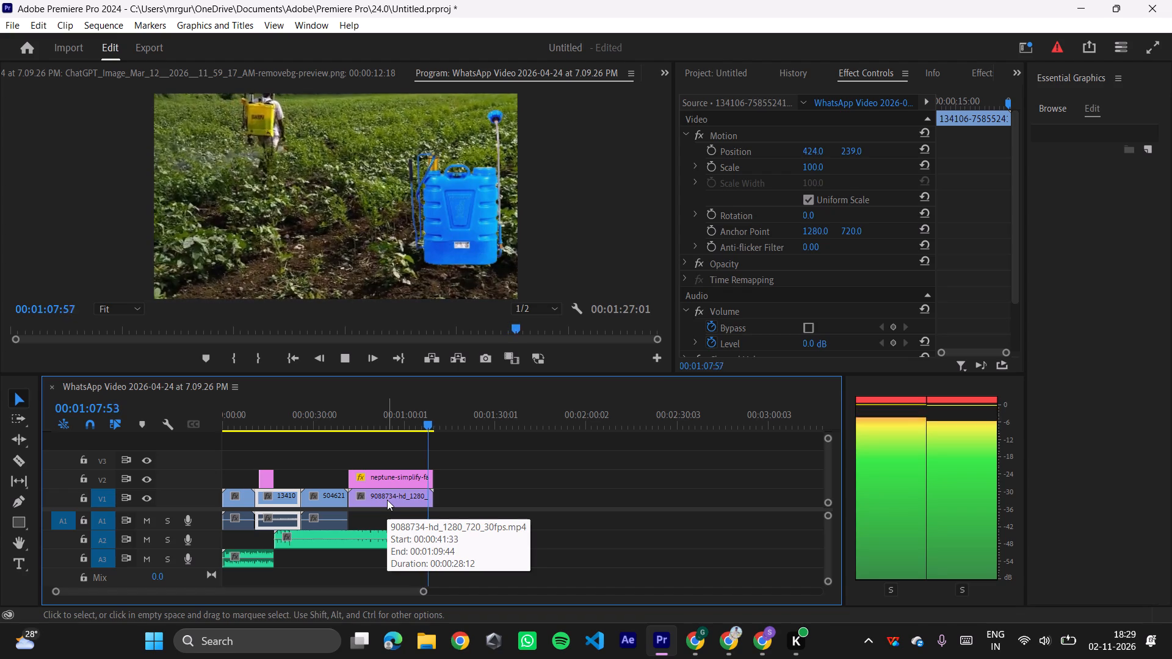
key("space")
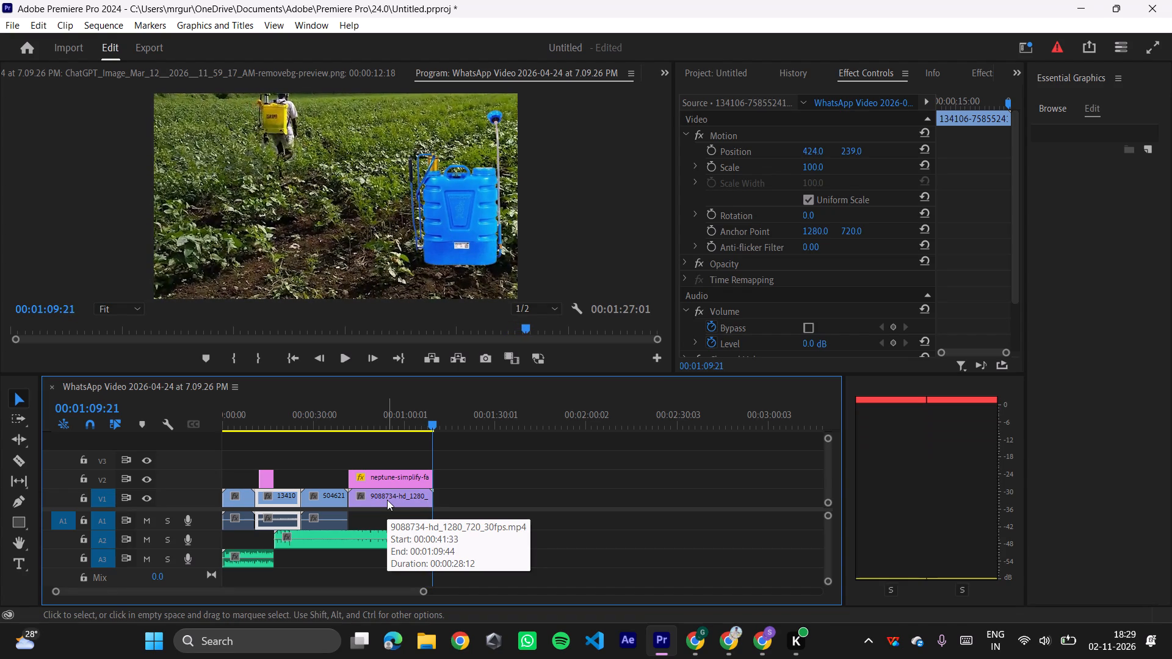
Add a text title reading "Solar Vehicle" over the robot footage at 00:00:02:16.
left_click_drag(430, 422, 0, 420)
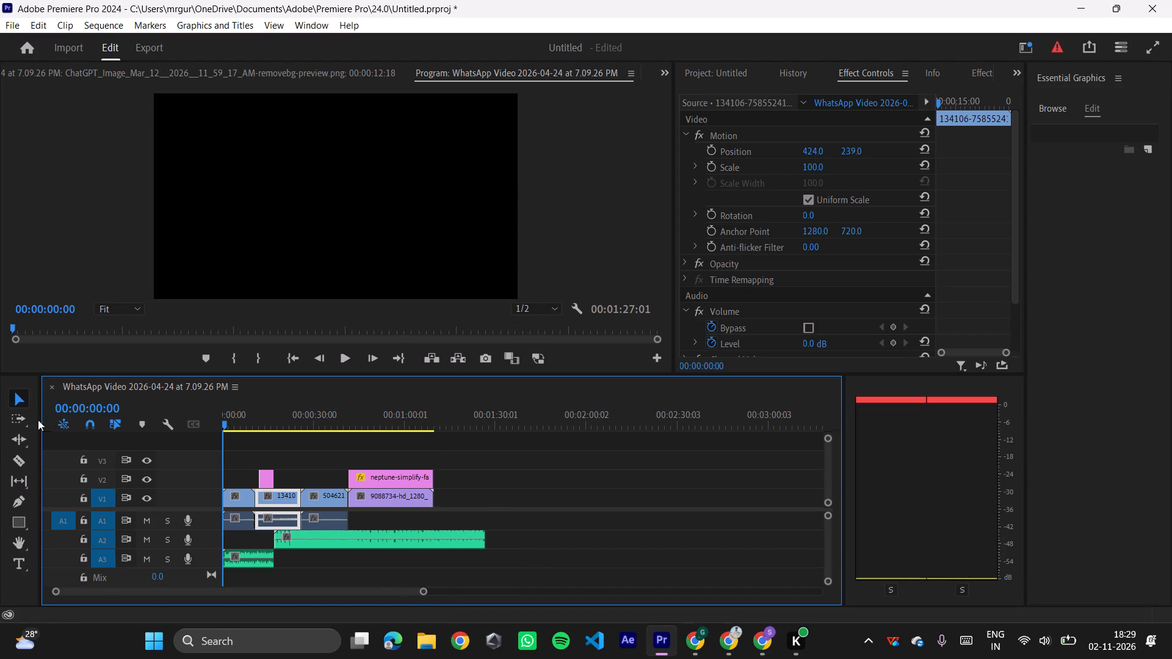
left_click(223, 422)
left_click_drag(223, 427, 231, 429)
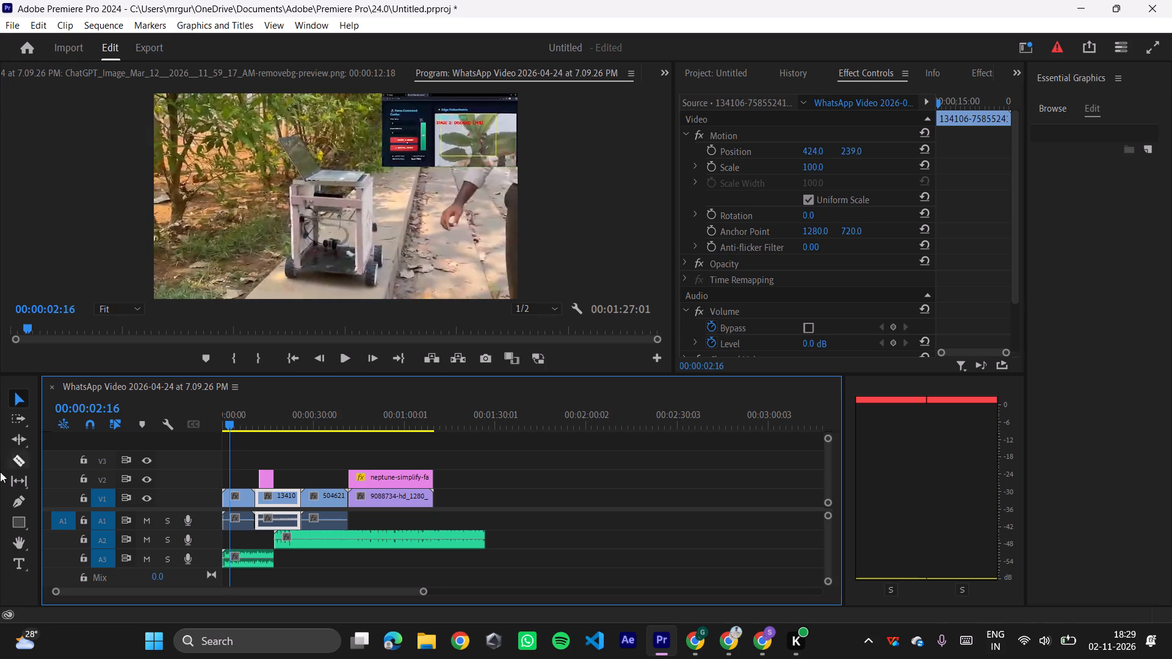
left_click(10, 564)
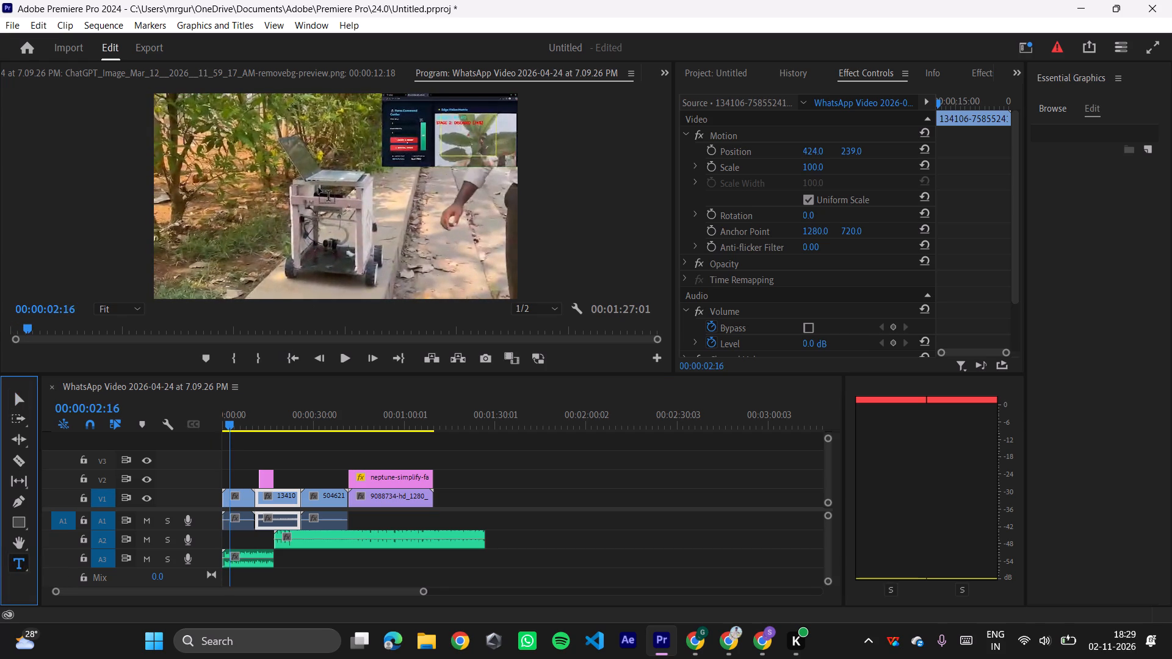
left_click(316, 189)
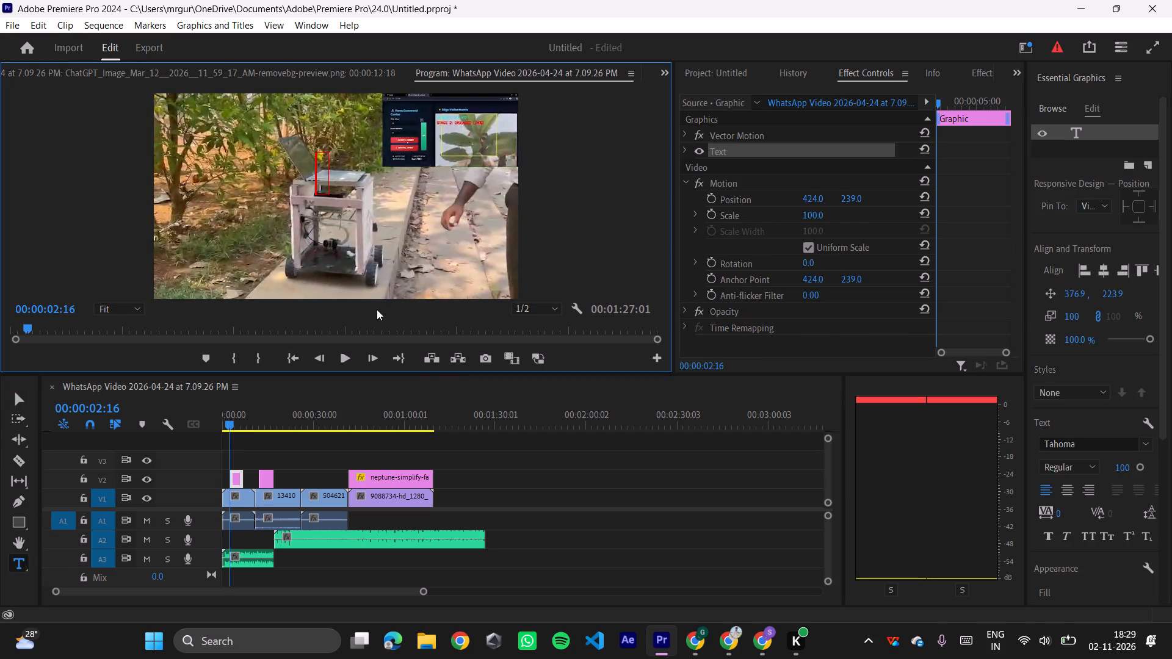
key("shift+s")
type("ol")
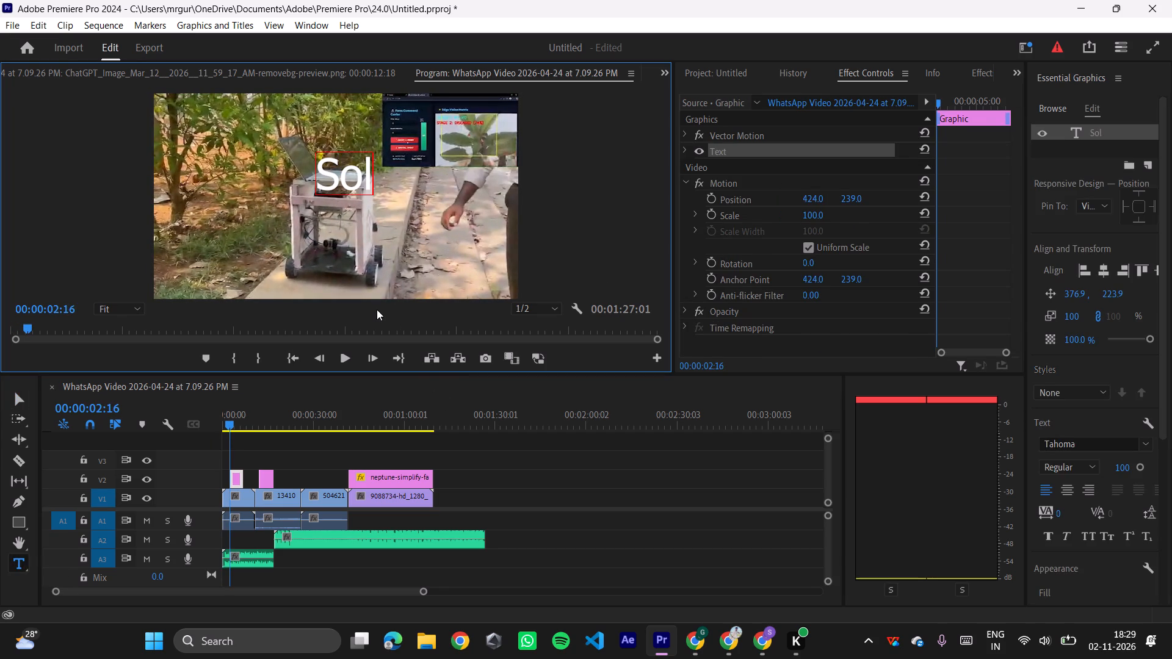
type("ar")
key("space")
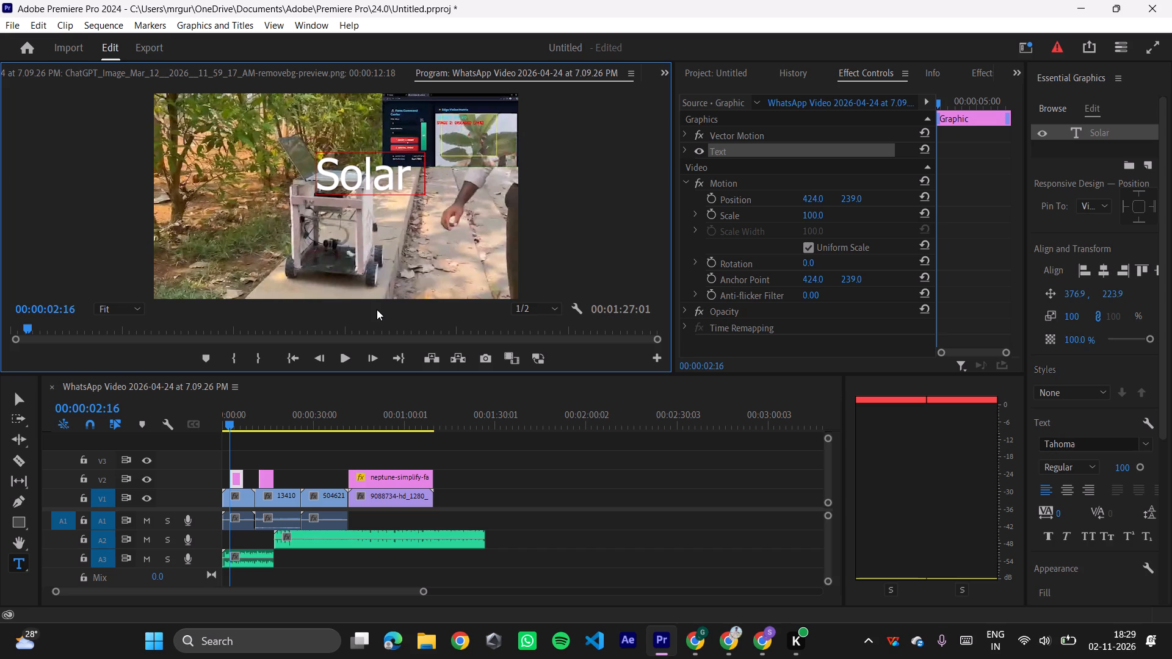
type("Ve")
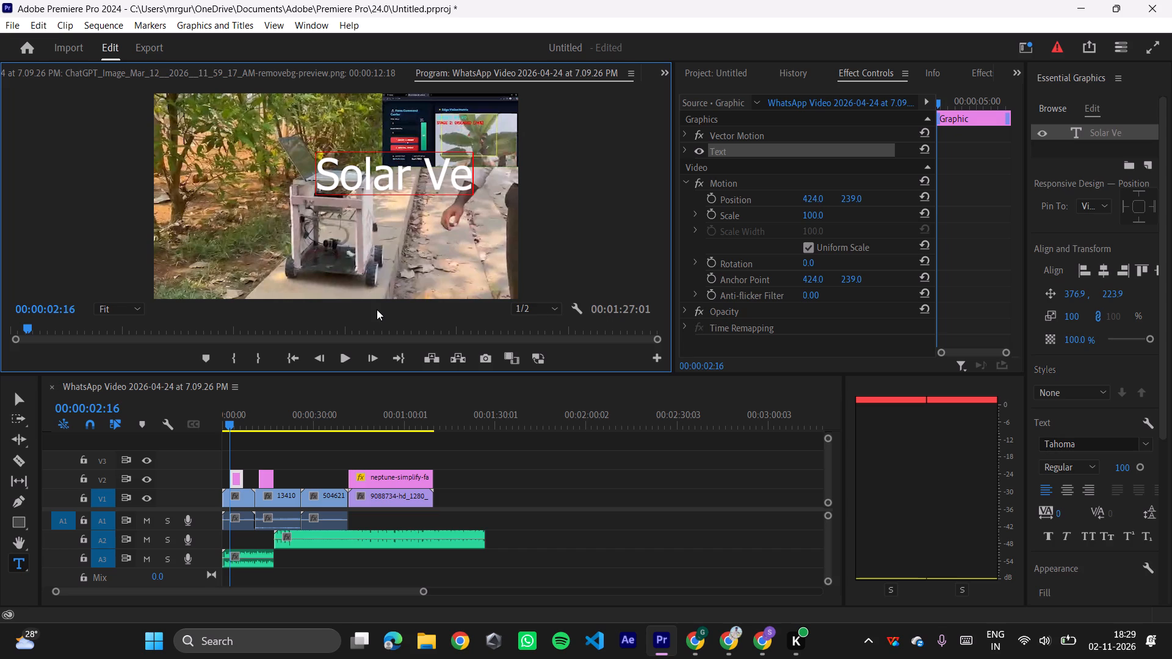
type("hi")
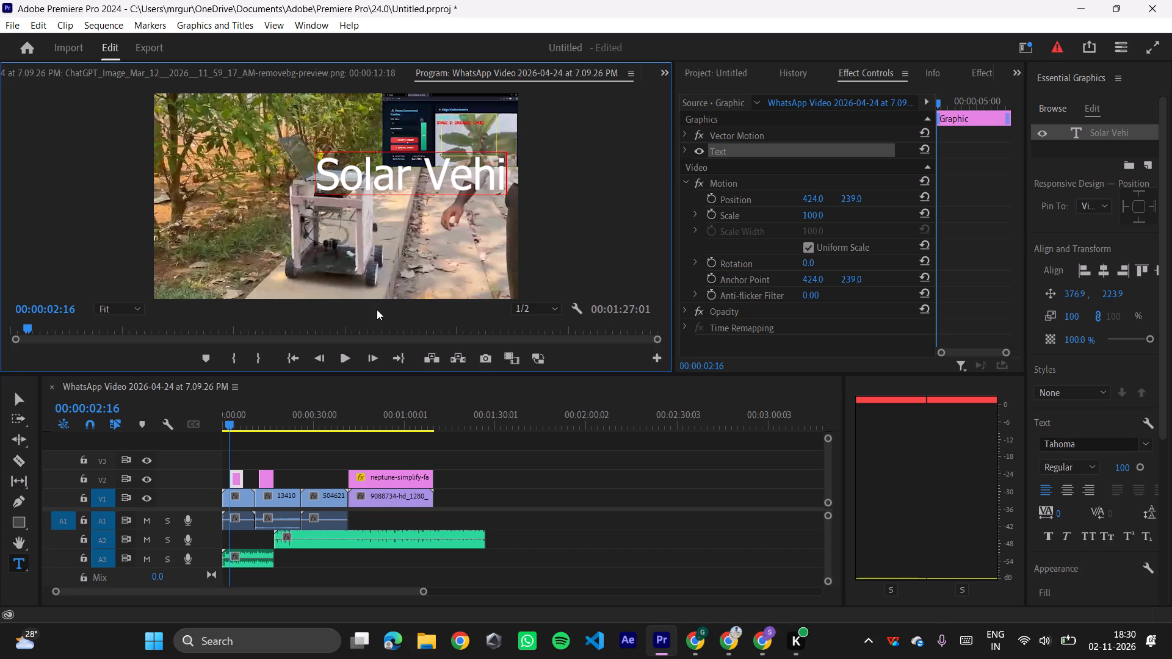
type("cle")
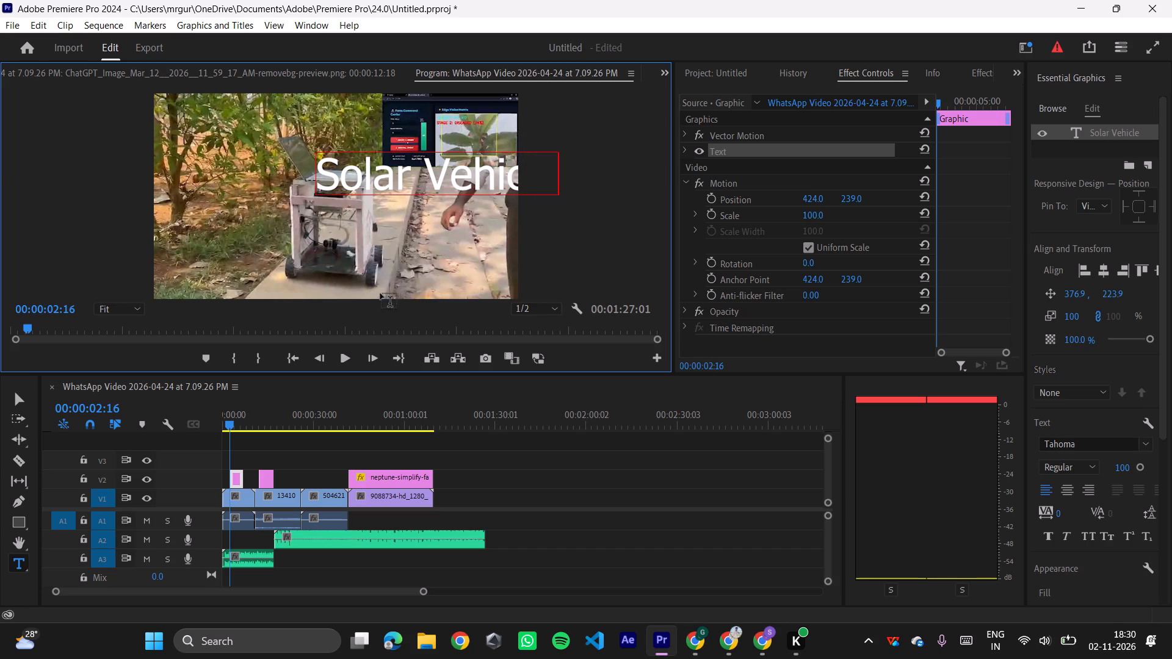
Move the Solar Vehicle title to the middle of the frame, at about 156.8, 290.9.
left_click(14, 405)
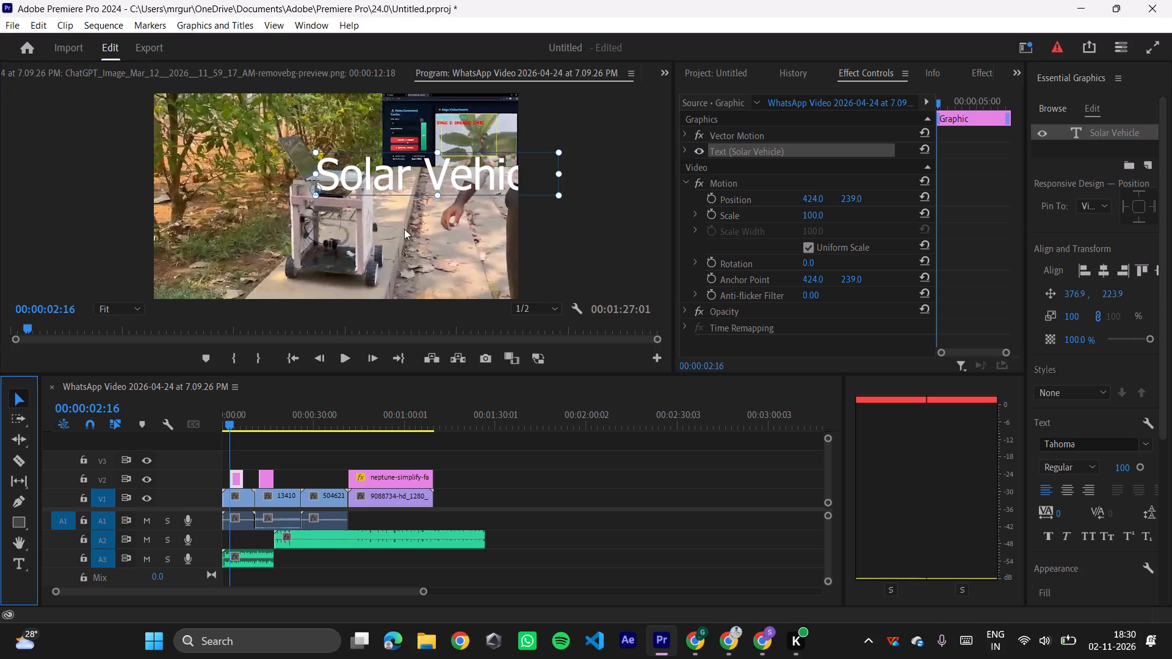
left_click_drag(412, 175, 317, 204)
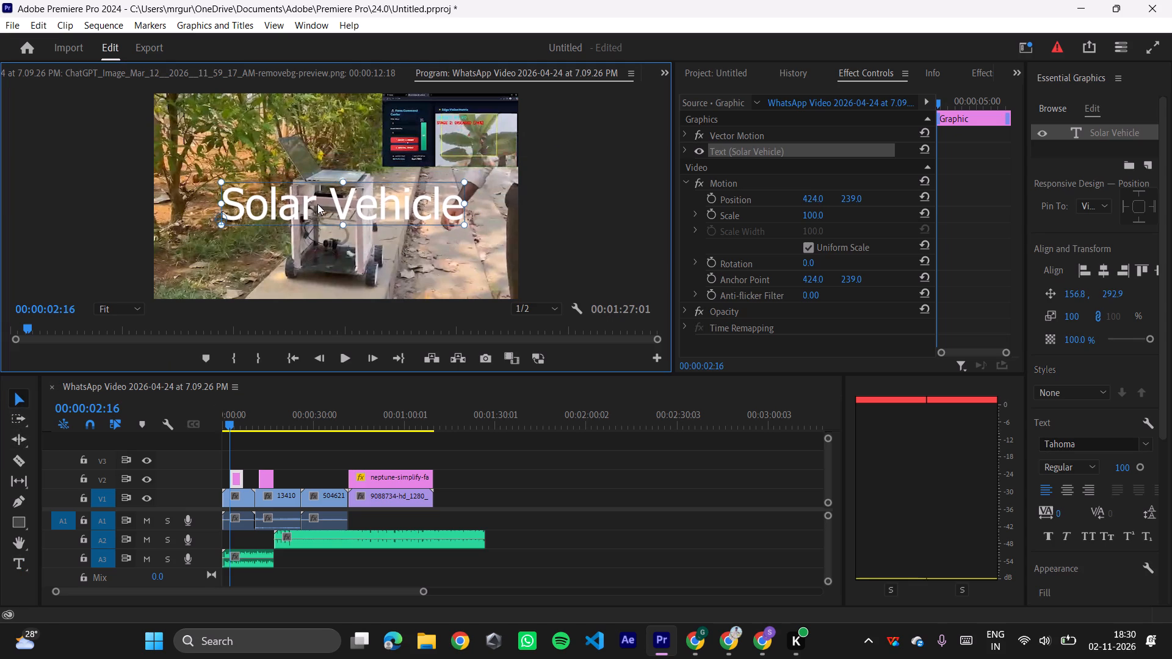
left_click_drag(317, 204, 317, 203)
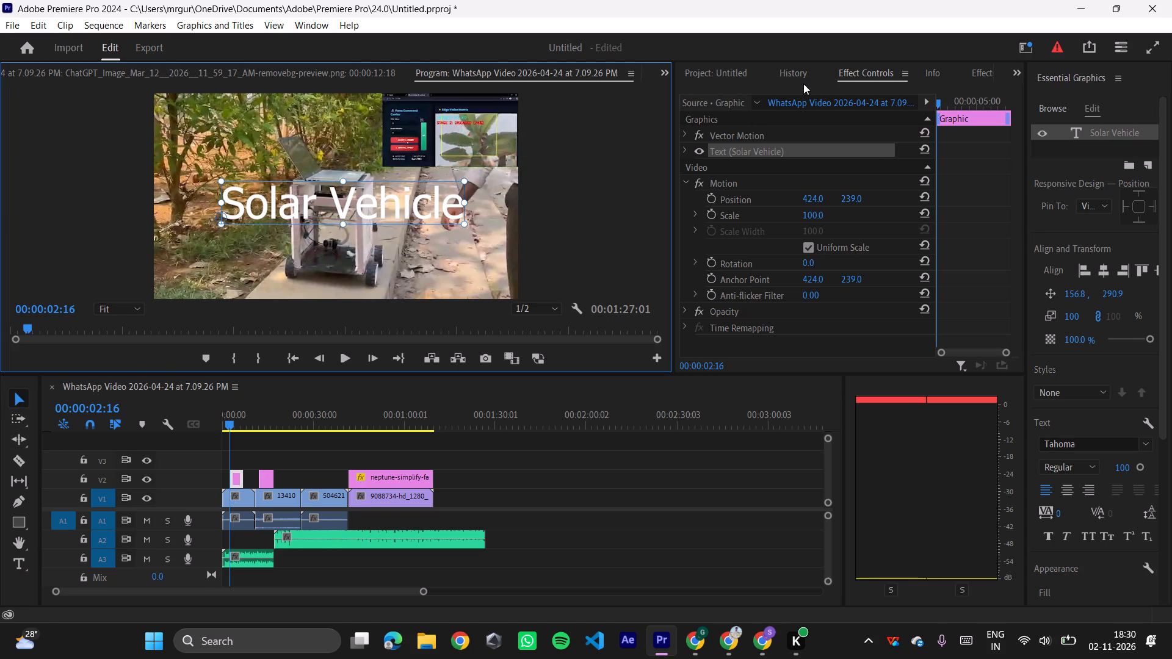
Give the Solar Vehicle title a near-black fill sampled from the dark interface and enable its white 4.0 outer stroke.
scroll(759, 232, "down", 2)
right_click(317, 209)
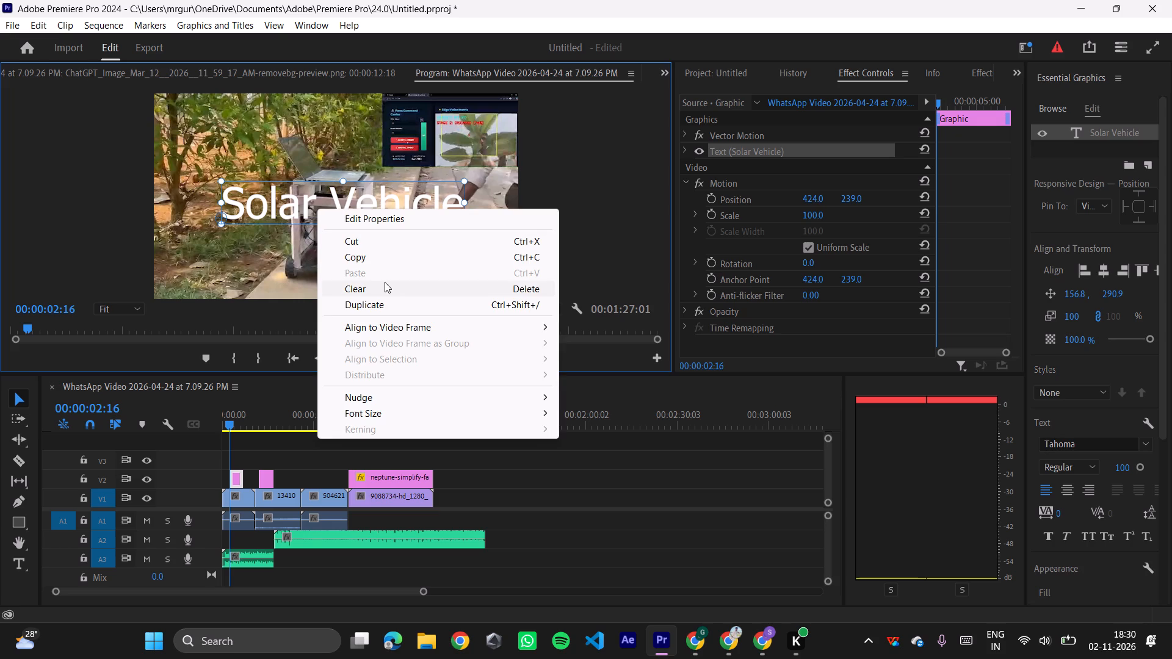
left_click(375, 216)
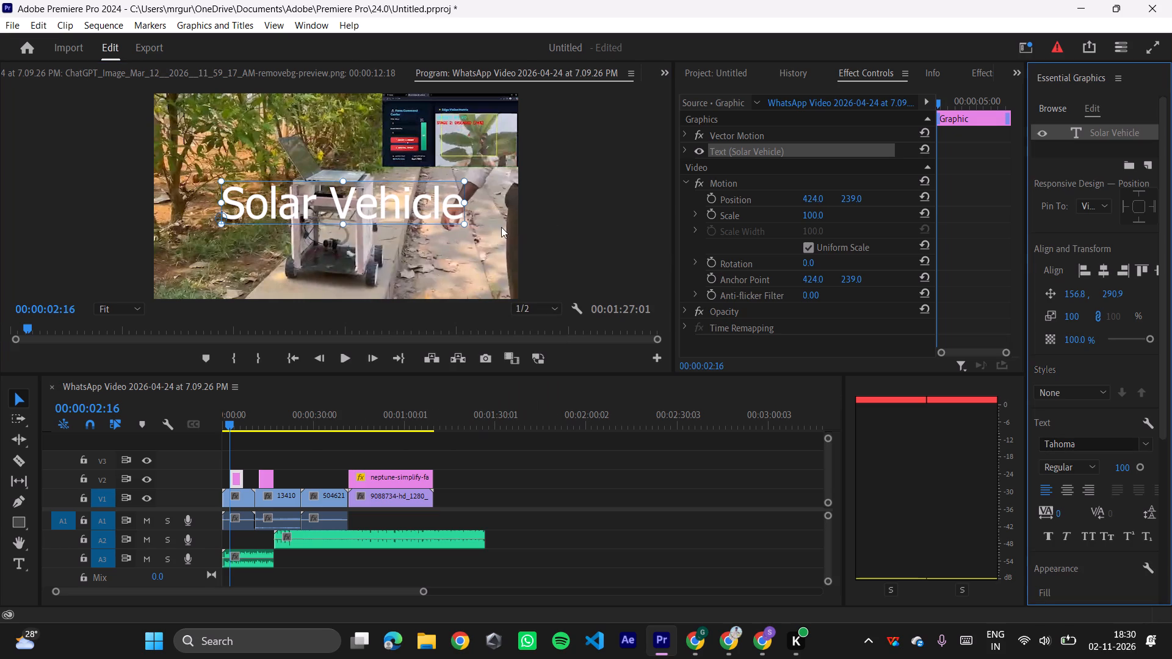
scroll(1085, 492, "down", 2)
left_click(1097, 497)
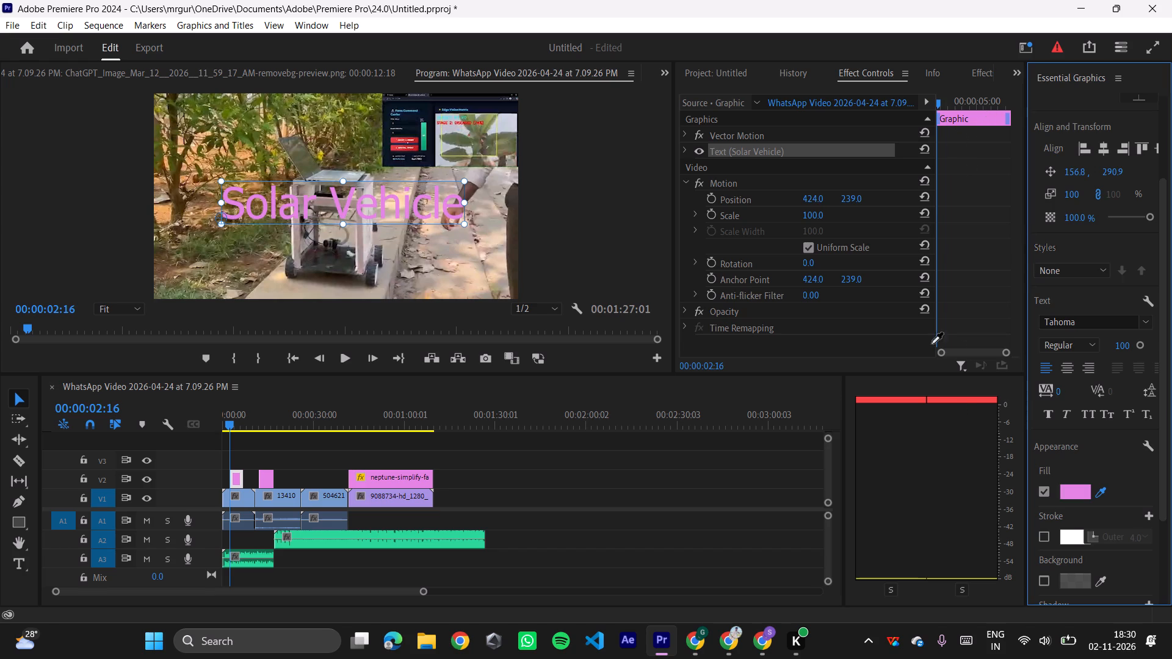
left_click(938, 465)
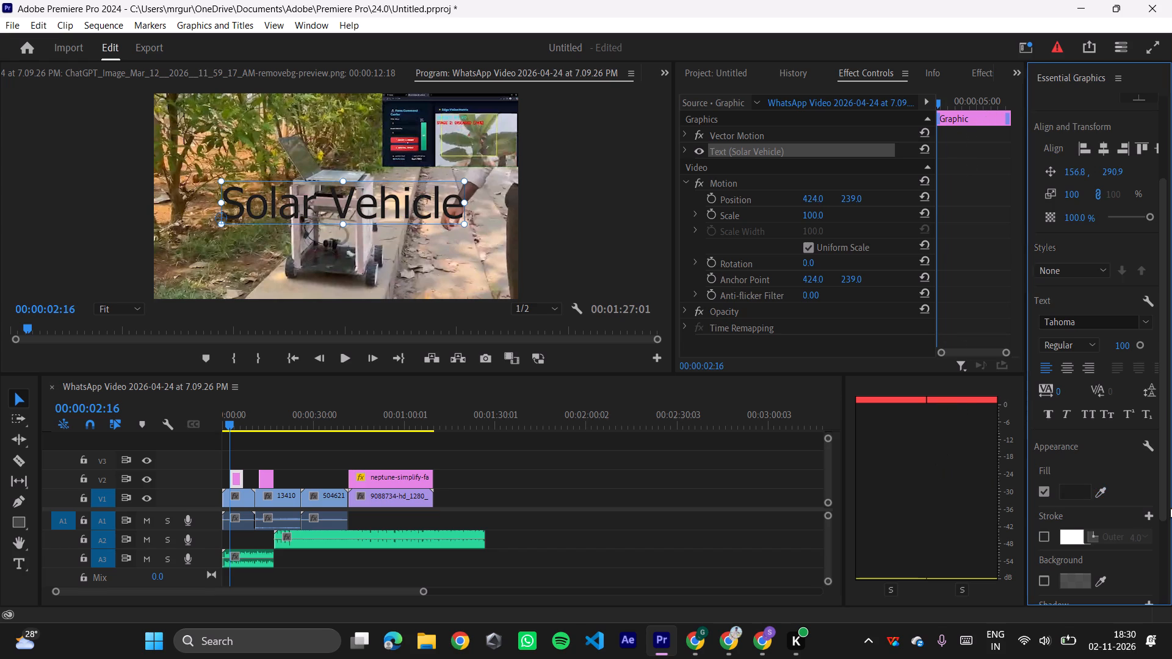
scroll(1171, 516, "down", 1)
left_click(1052, 533)
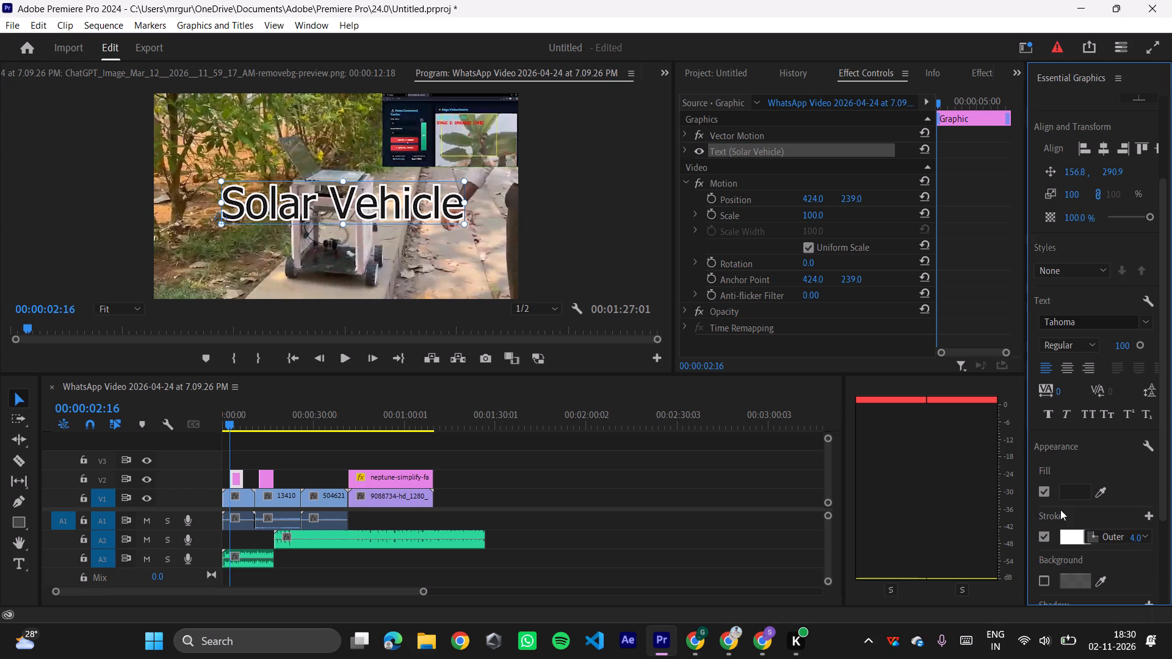
Set the Solar Vehicle title's font to Wide Latin.
left_click(1079, 321)
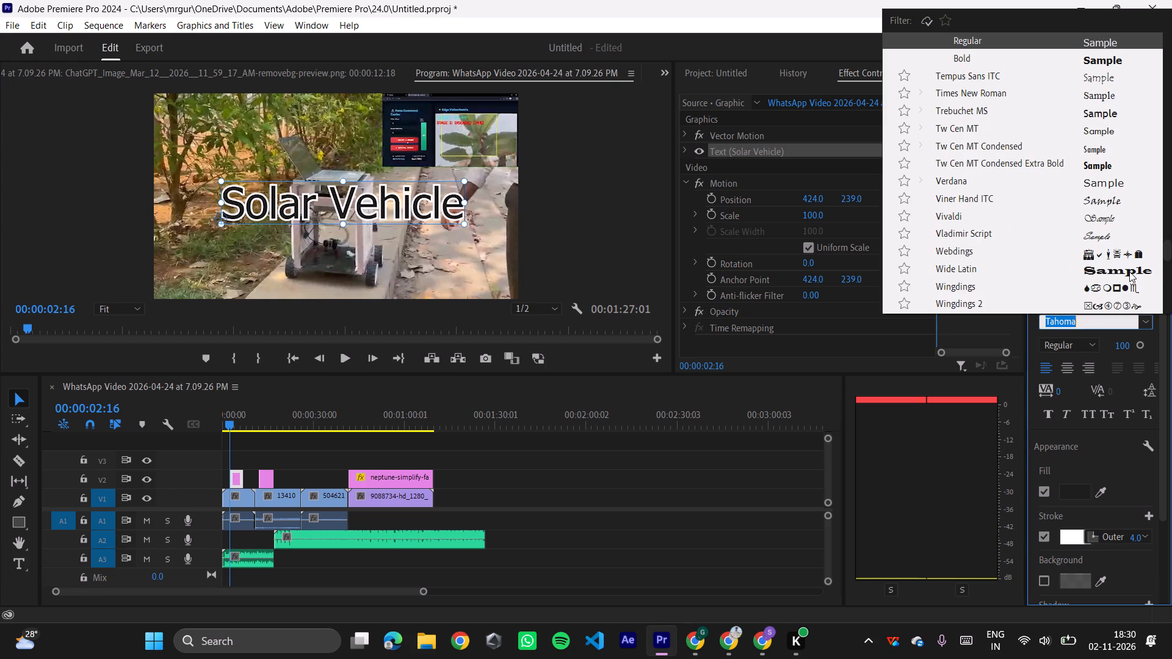
left_click(1129, 272)
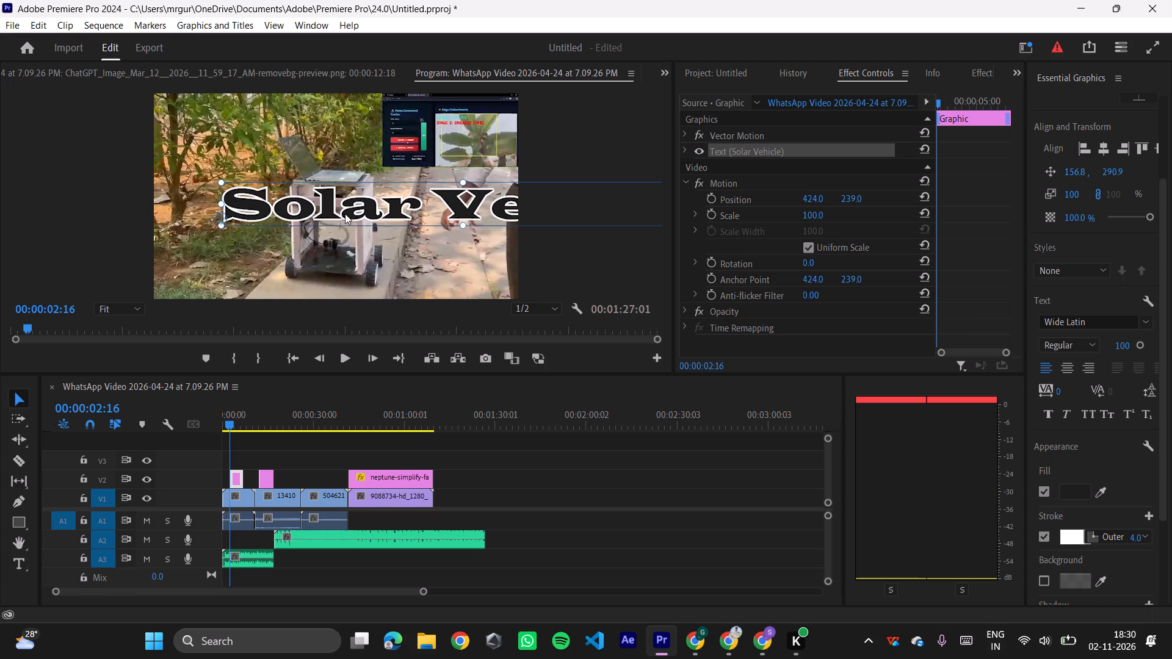
Scale the Solar Vehicle title to 63% and place it along the bottom of the video frame, at about 52.9, 421.9.
left_click_drag(345, 214, 104, 199)
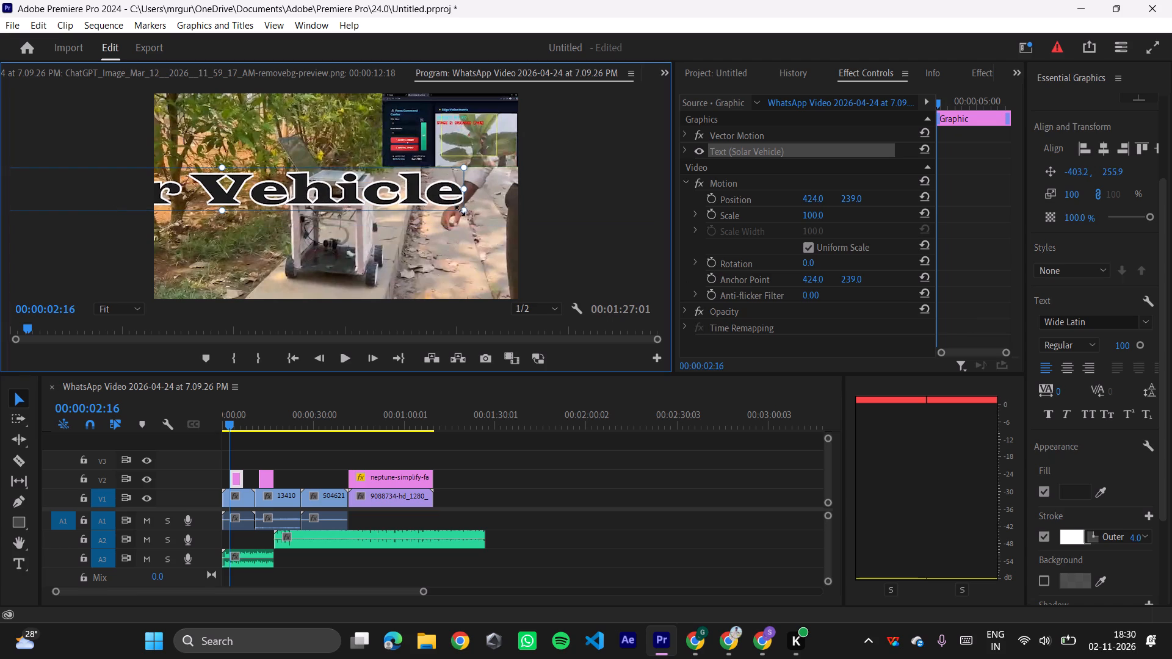
left_click_drag(462, 211, 246, 195)
left_click_drag(188, 192, 410, 262)
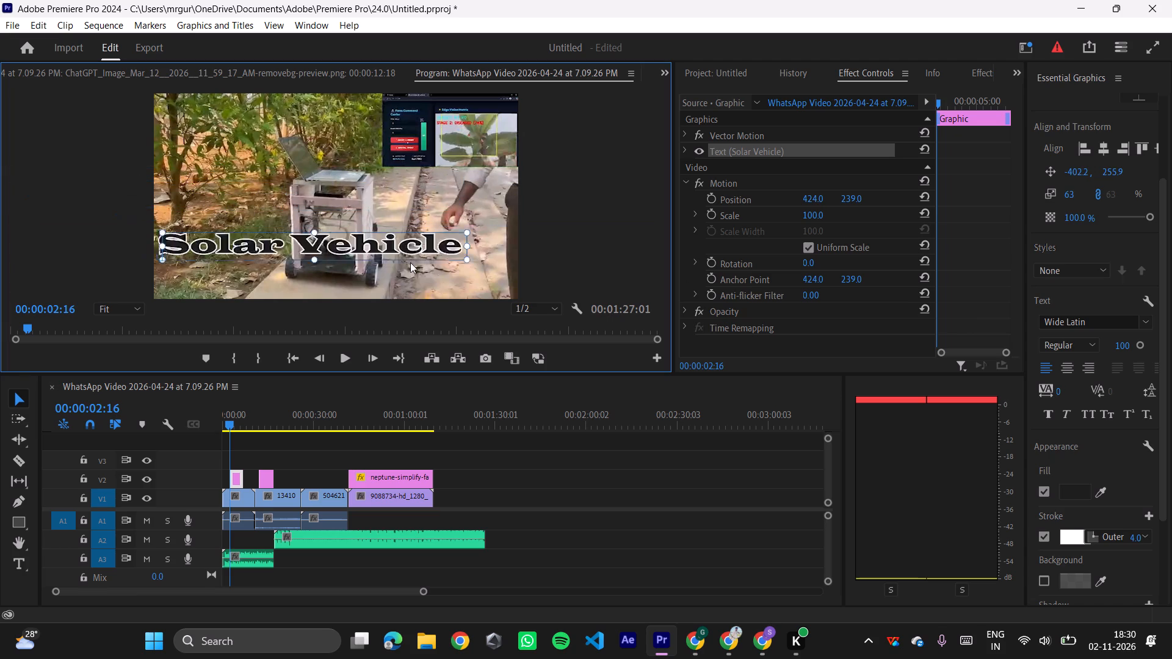
left_click_drag(410, 262, 388, 271)
left_click(380, 211)
left_click_drag(363, 276, 363, 236)
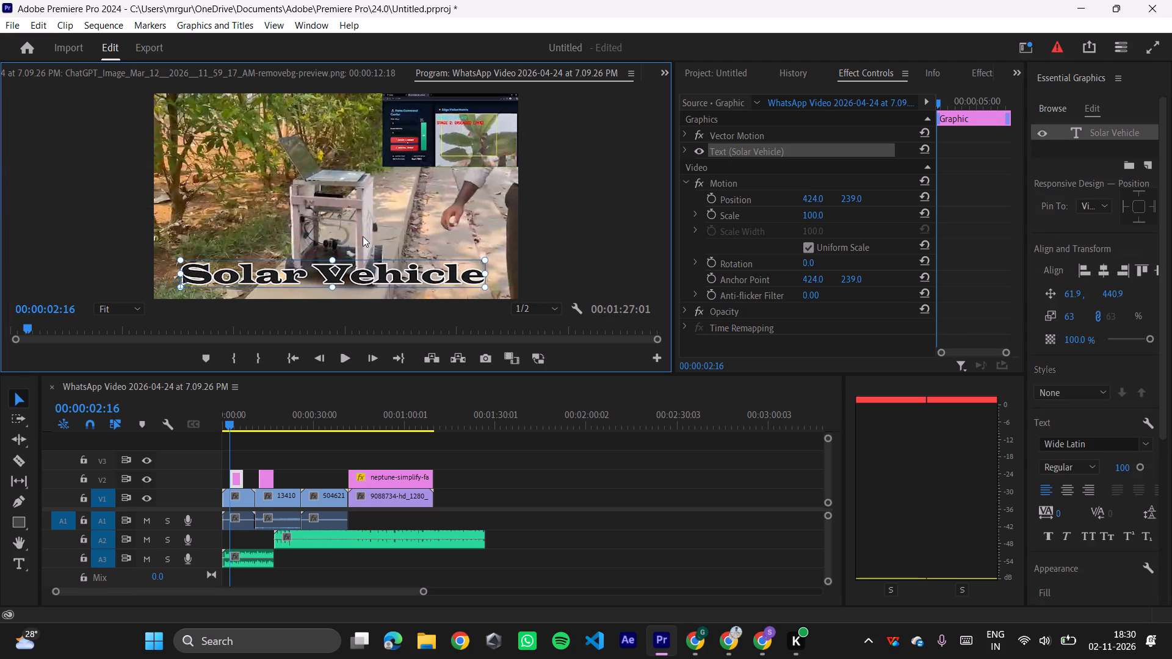
left_click_drag(363, 236, 363, 233)
left_click_drag(369, 272, 369, 234)
left_click(375, 273)
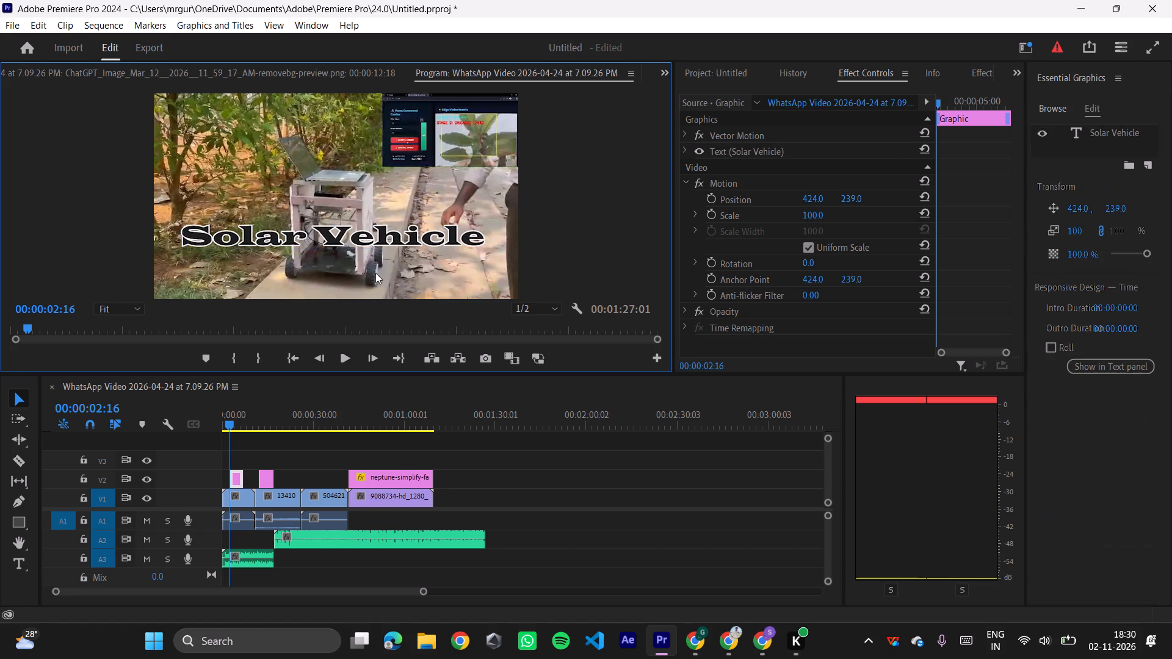
left_click_drag(358, 232, 380, 265)
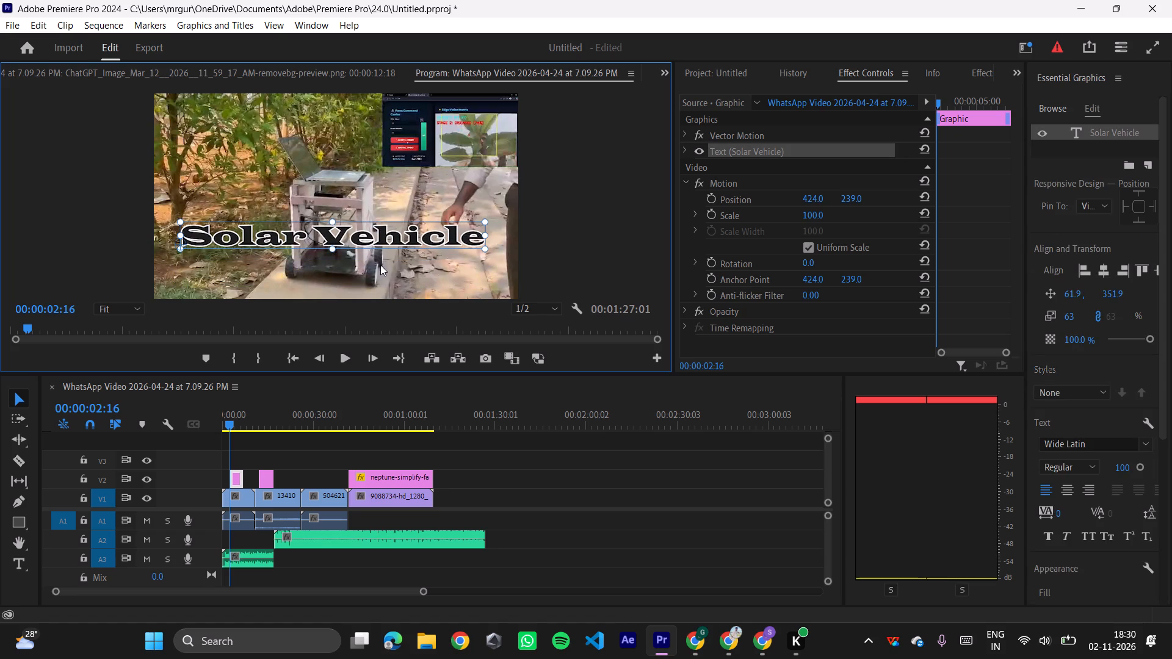
left_click_drag(370, 231, 366, 261)
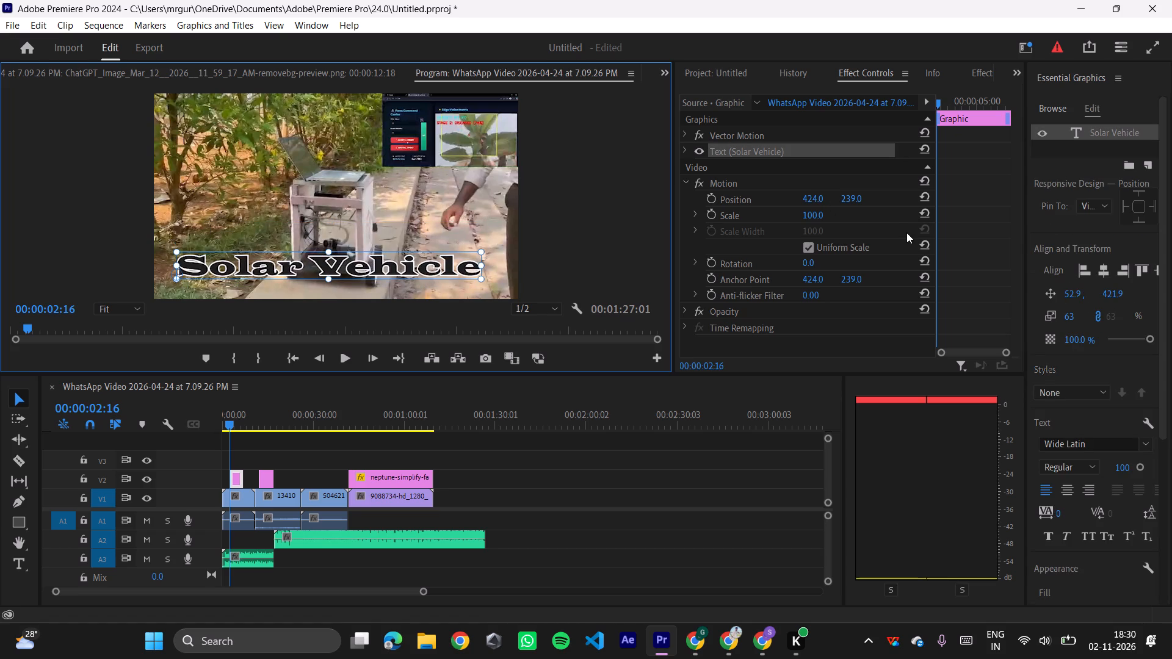
Examine the Solar Vehicle title's alignment, text and appearance settings, and display the available effect categories.
scroll(1044, 359, "down", 6)
scroll(1044, 359, "up", 2)
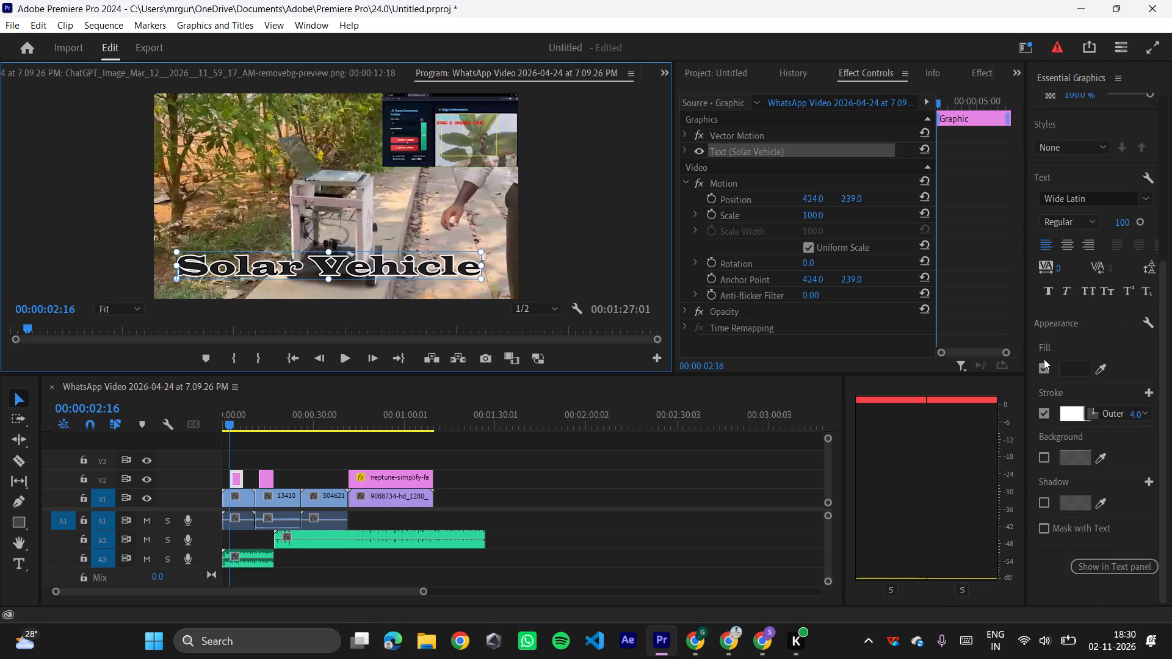
scroll(1044, 359, "up", 4)
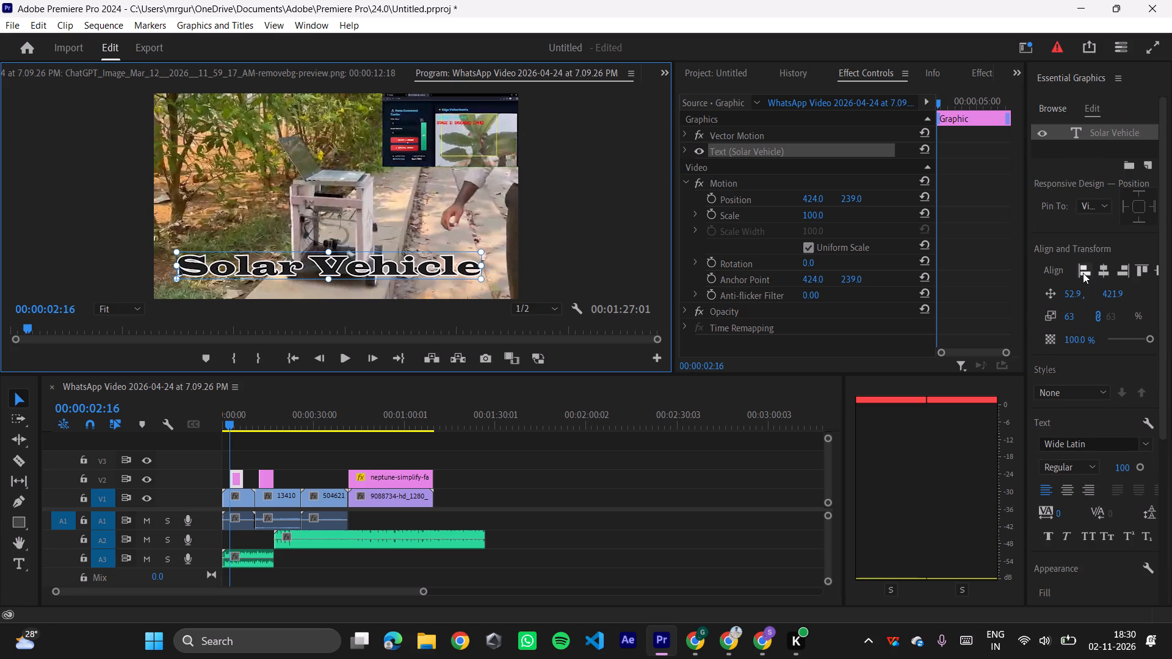
scroll(1112, 282, "down", 1)
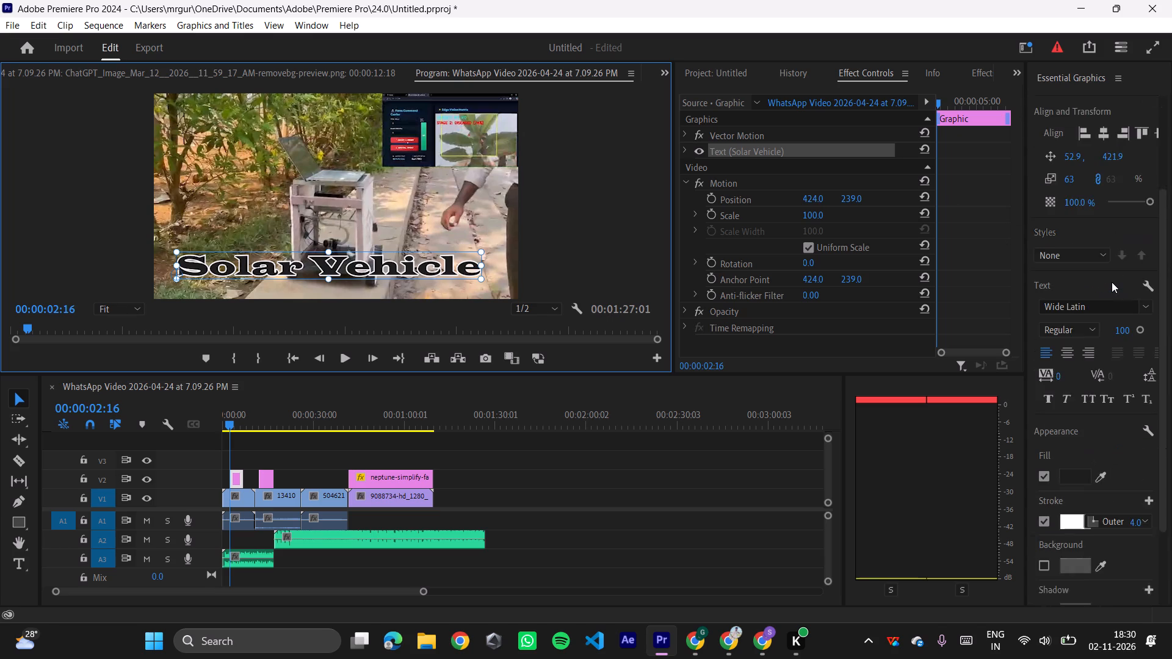
scroll(1112, 282, "down", 3)
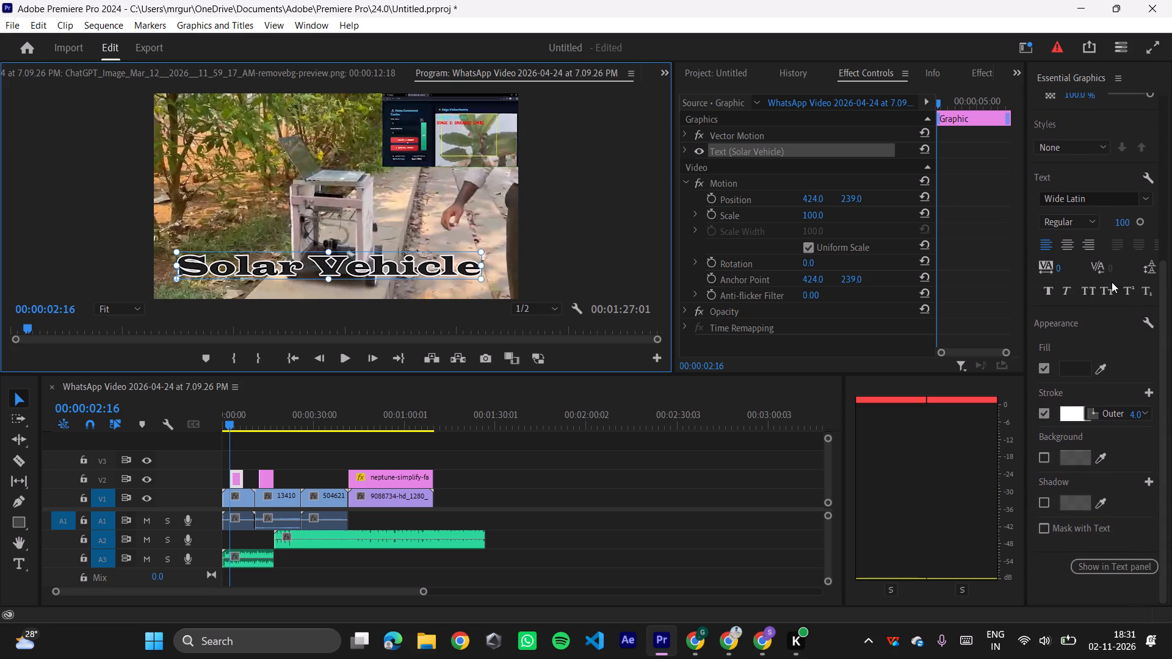
left_click(980, 70)
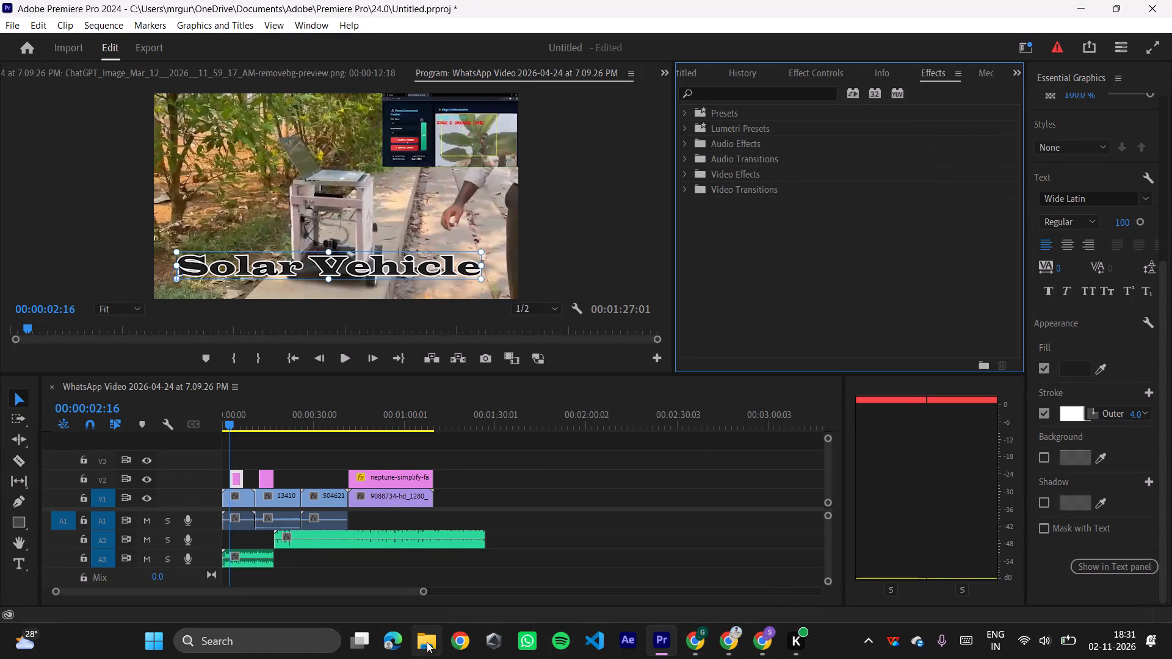
left_click(457, 643)
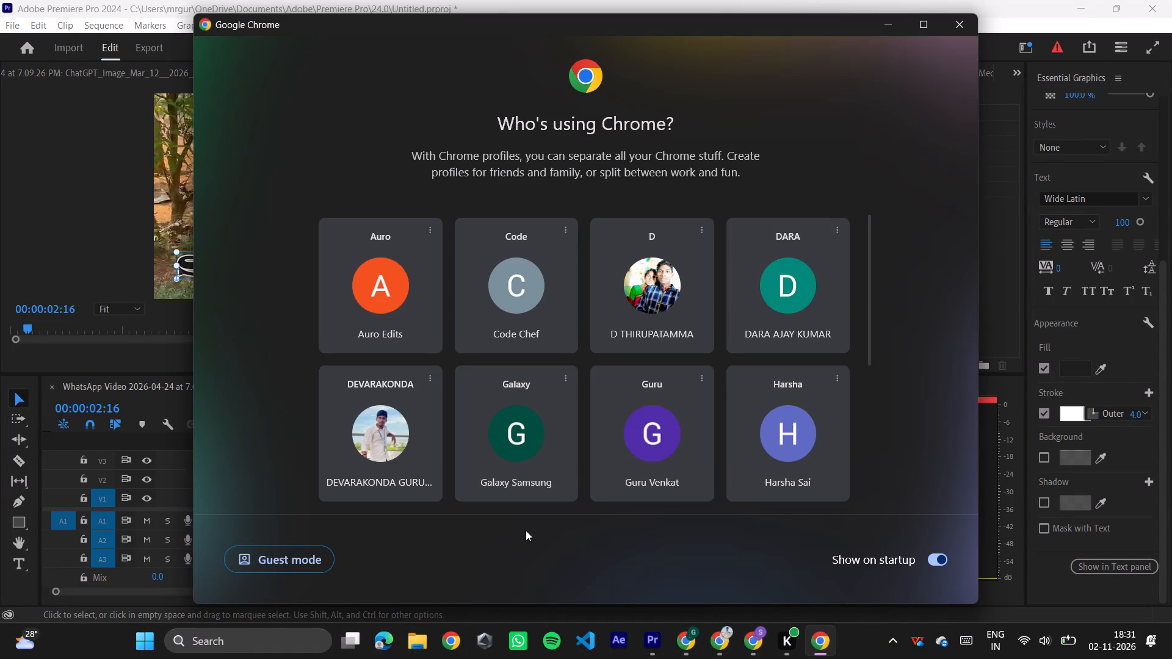
left_click(640, 453)
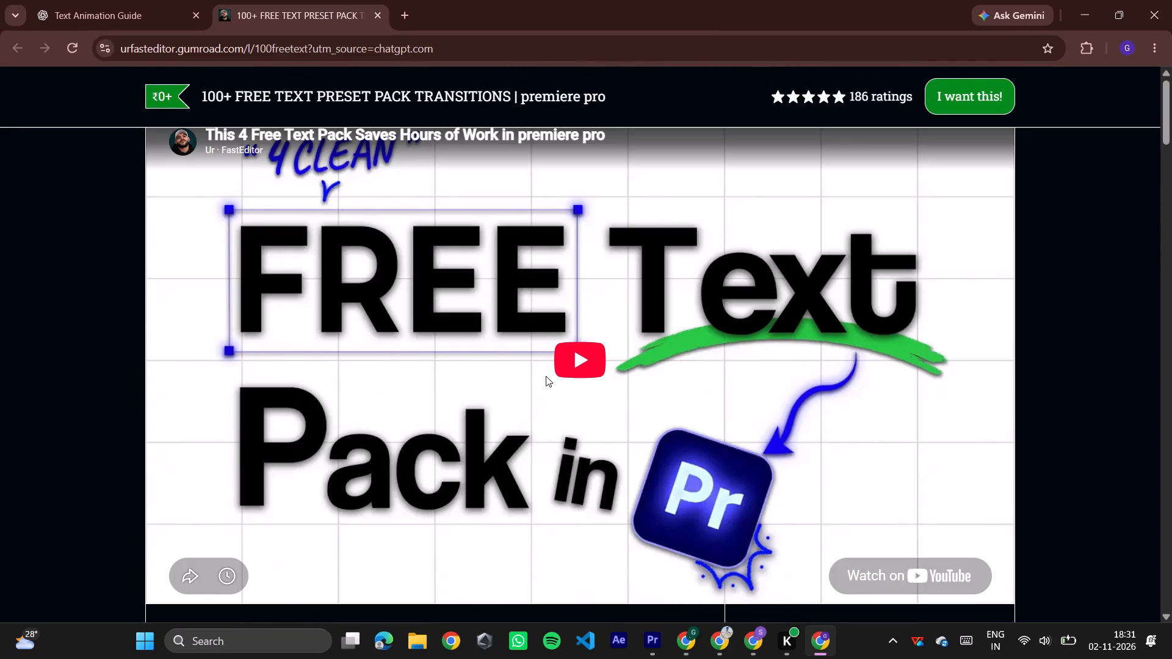
scroll(546, 376, "down", 12)
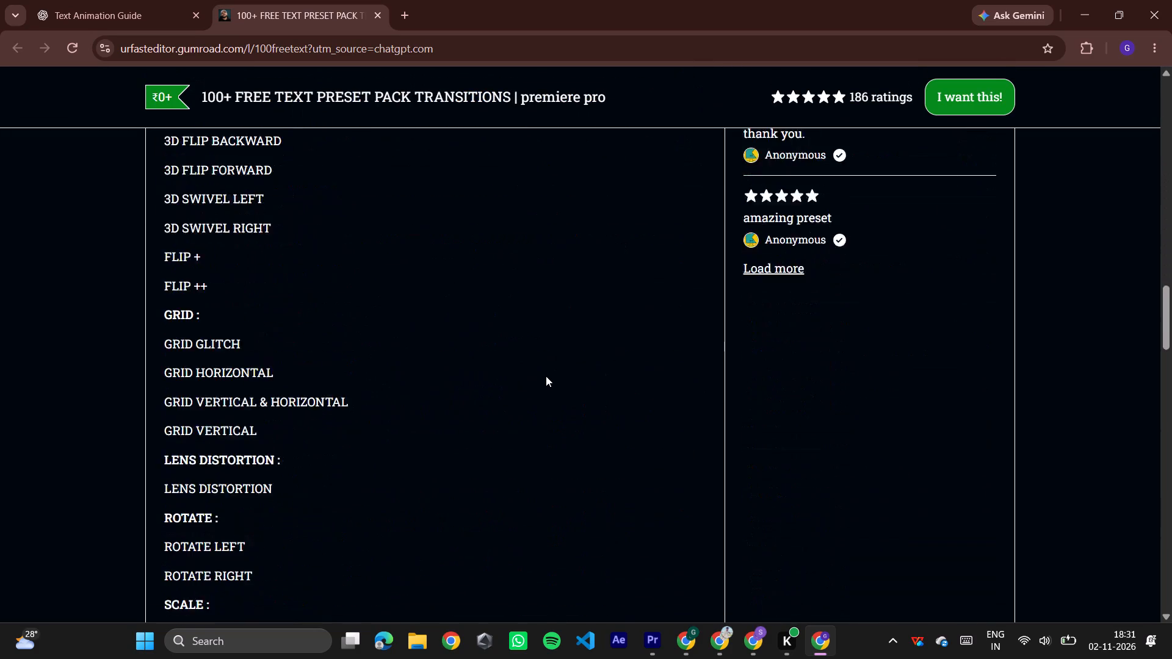
scroll(546, 376, "down", 4)
scroll(546, 376, "up", 6)
scroll(546, 376, "down", 1)
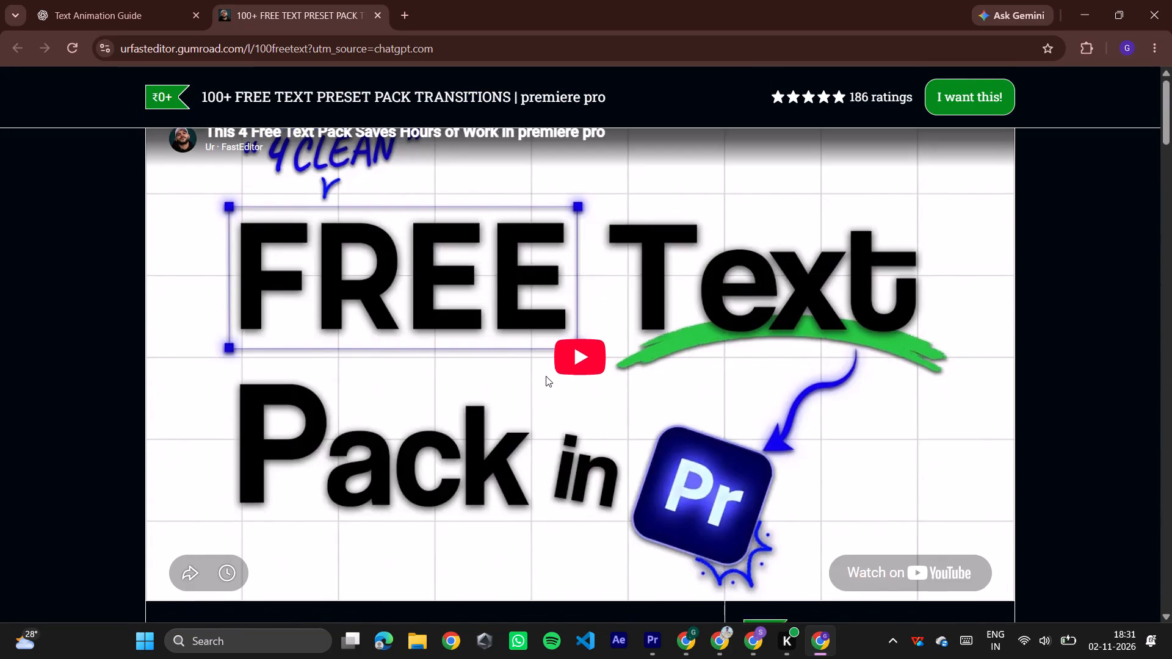
scroll(546, 376, "down", 1)
scroll(546, 376, "up", 1)
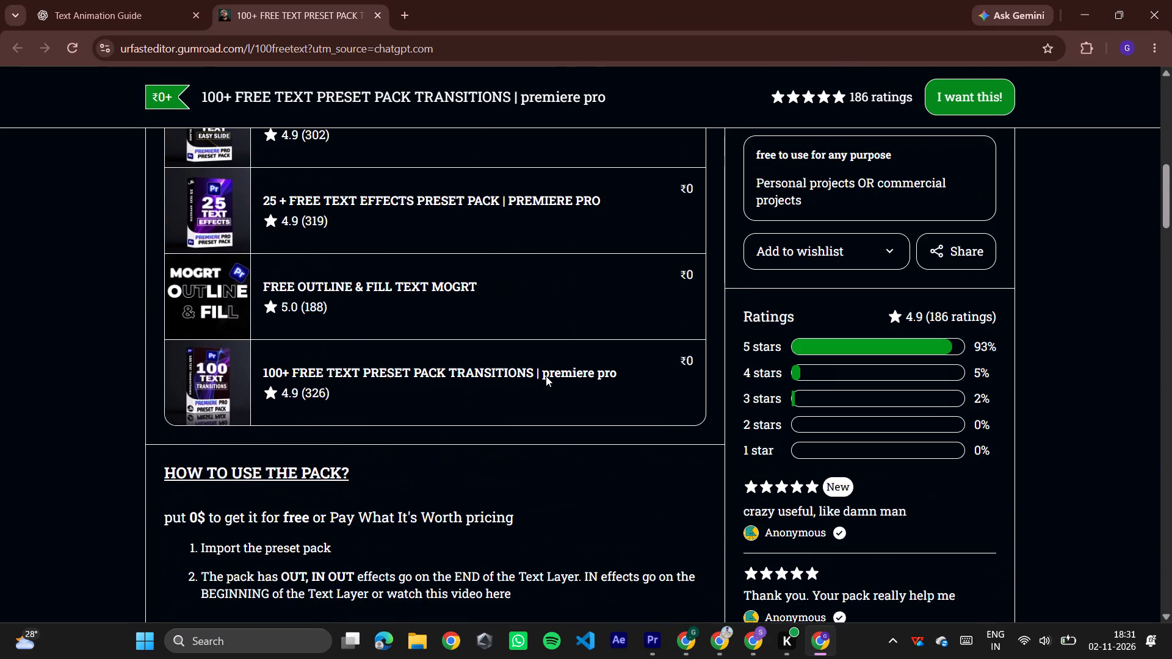
scroll(546, 376, "up", 1)
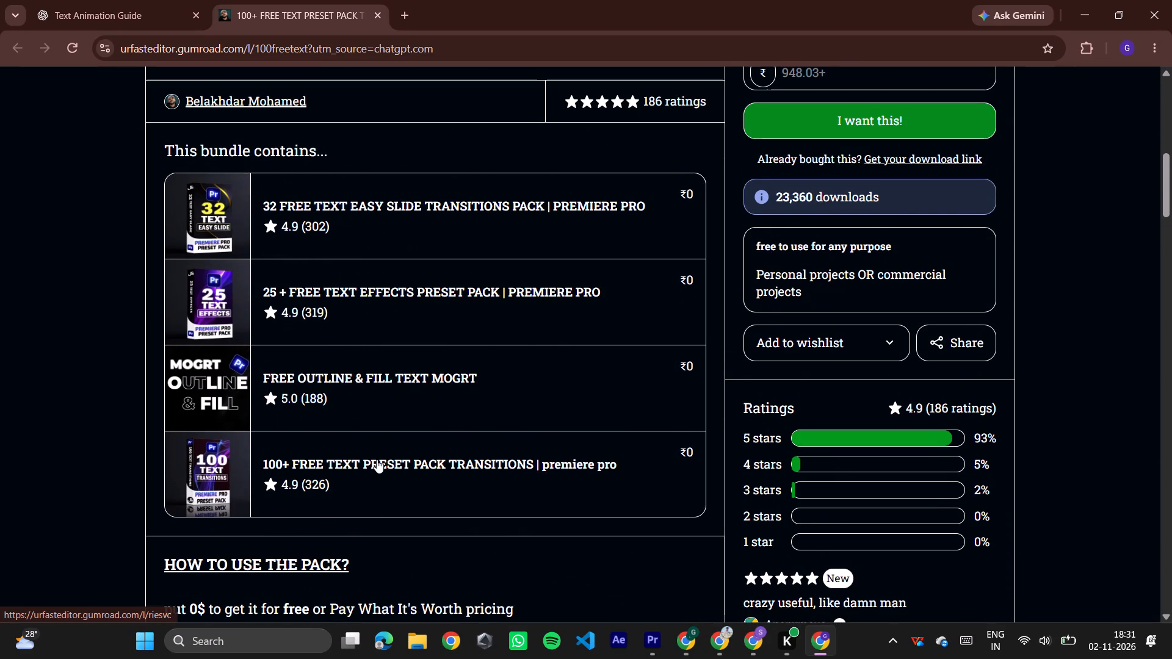
Open the bundled 32 Free Text Easy Slide Transitions Pack and examine its usage instructions, included effects and pricing.
left_click(396, 212)
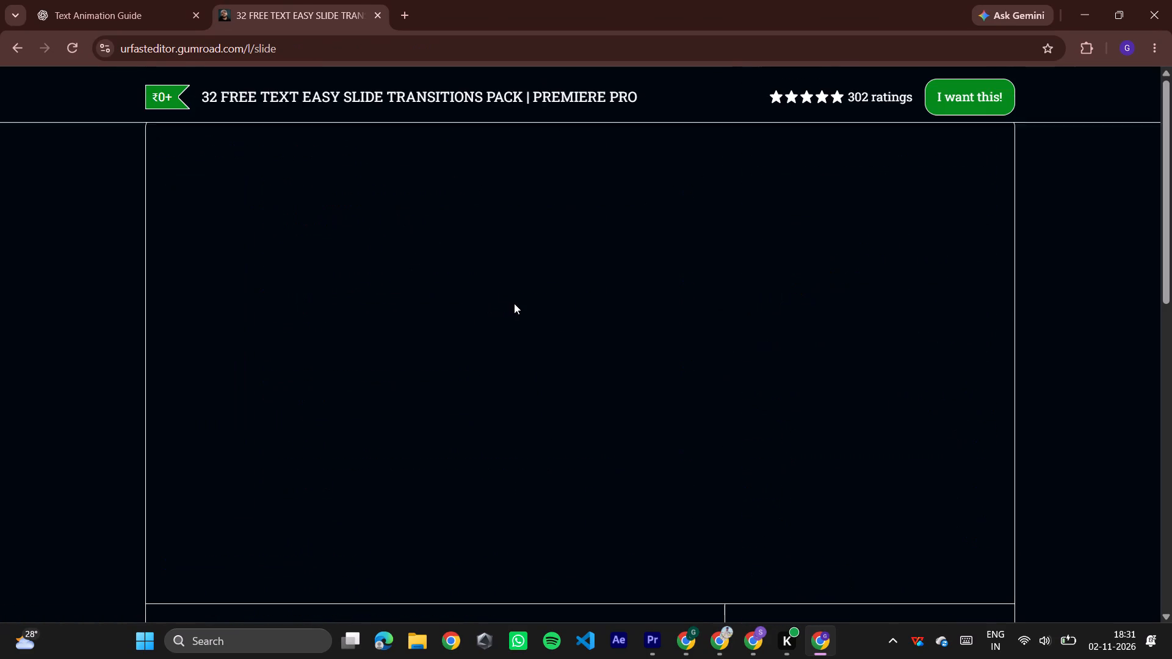
scroll(532, 351, "down", 3)
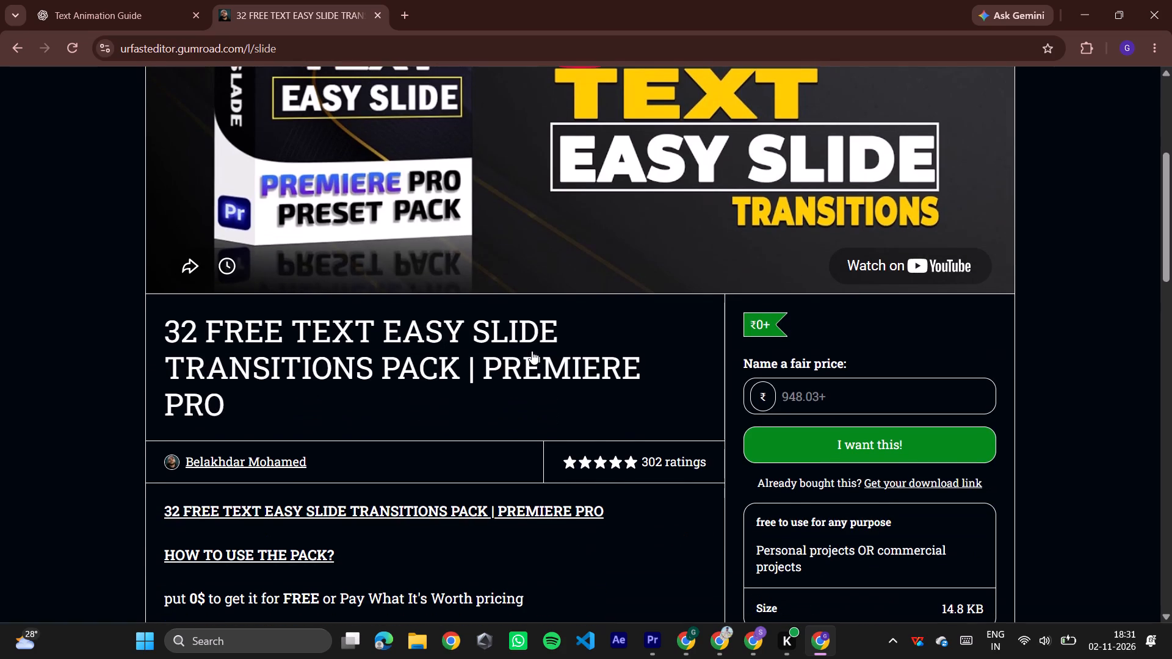
left_click(532, 351)
scroll(532, 351, "down", 2)
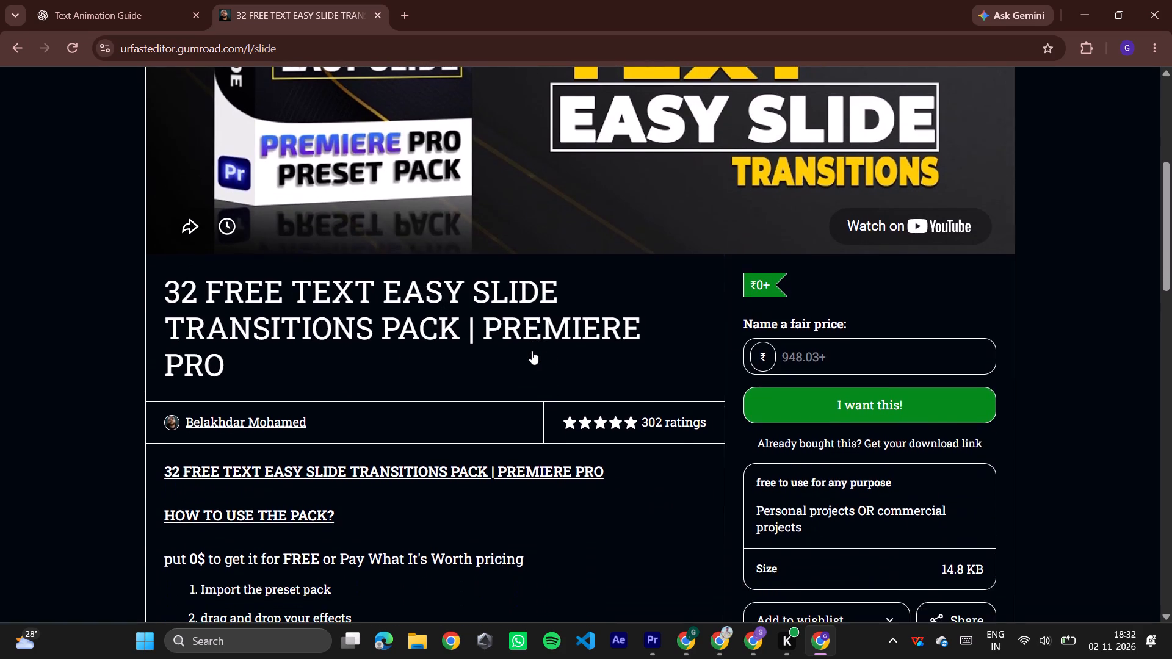
scroll(532, 351, "down", 11)
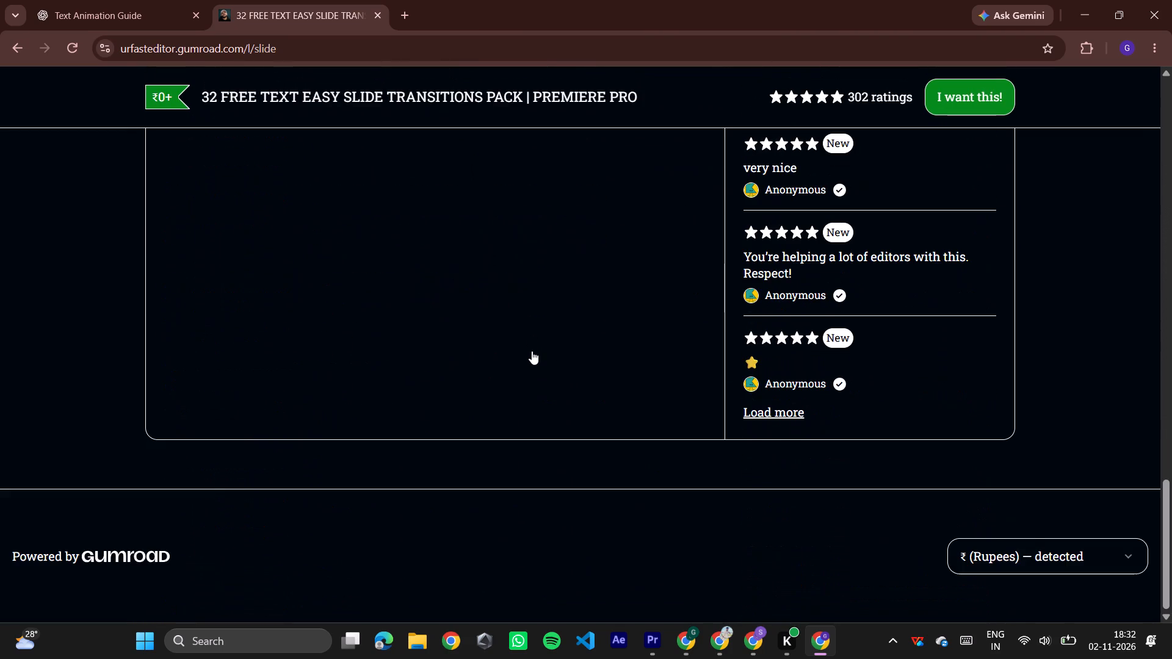
scroll(532, 351, "up", 13)
scroll(532, 351, "down", 2)
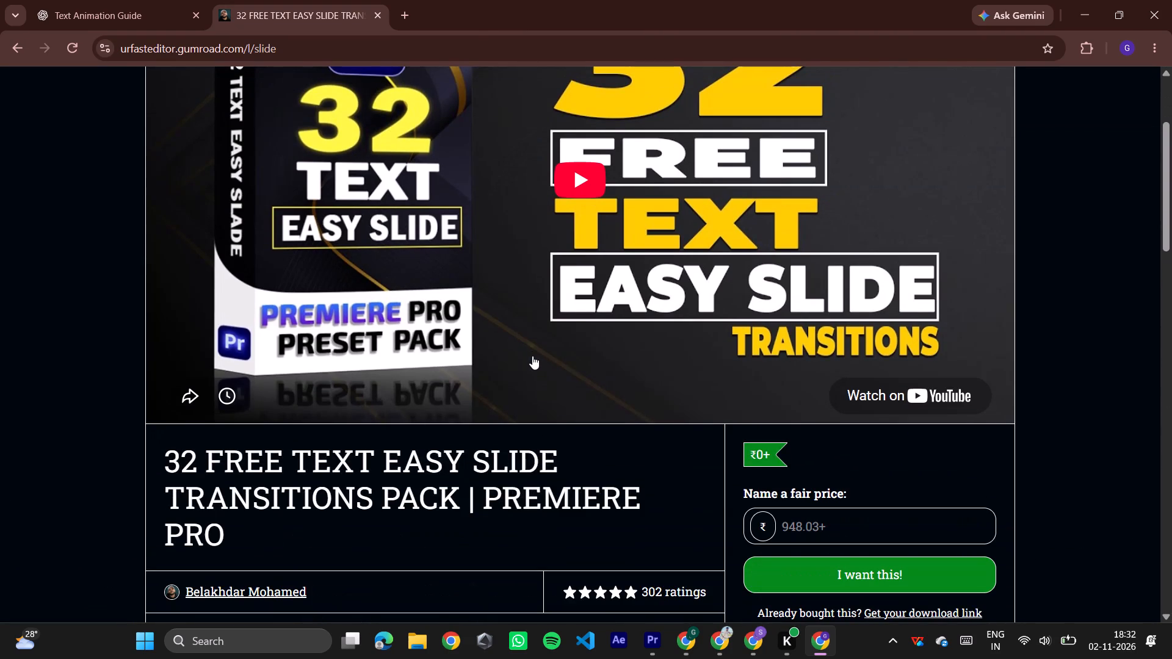
scroll(362, 509, "down", 2)
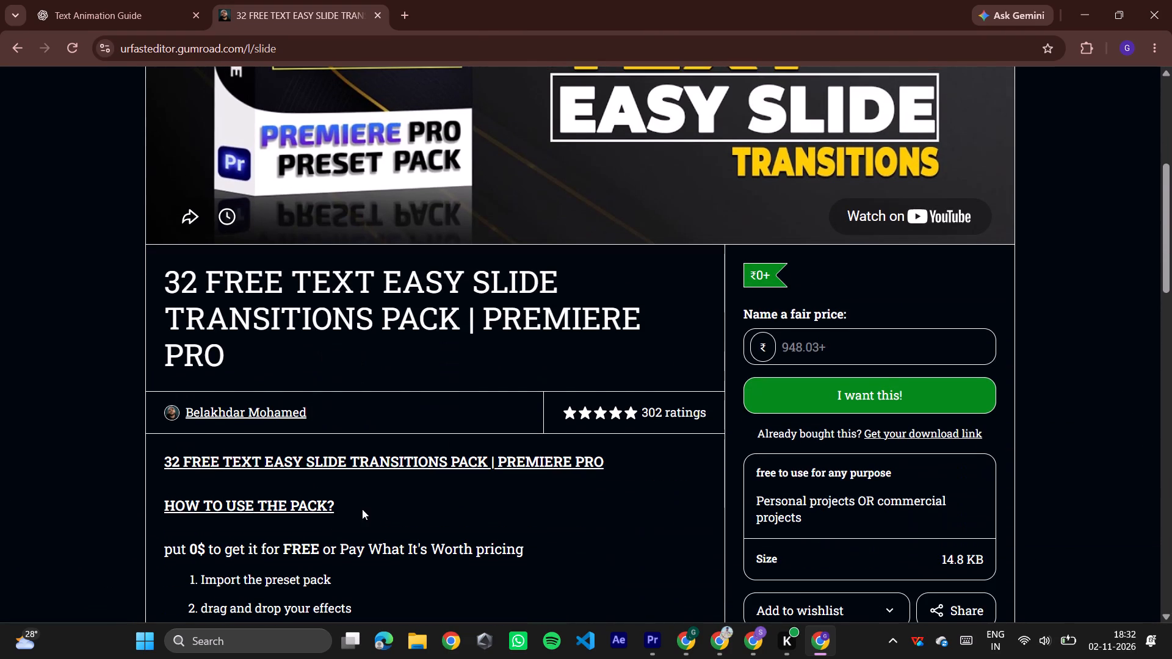
scroll(344, 494, "down", 3)
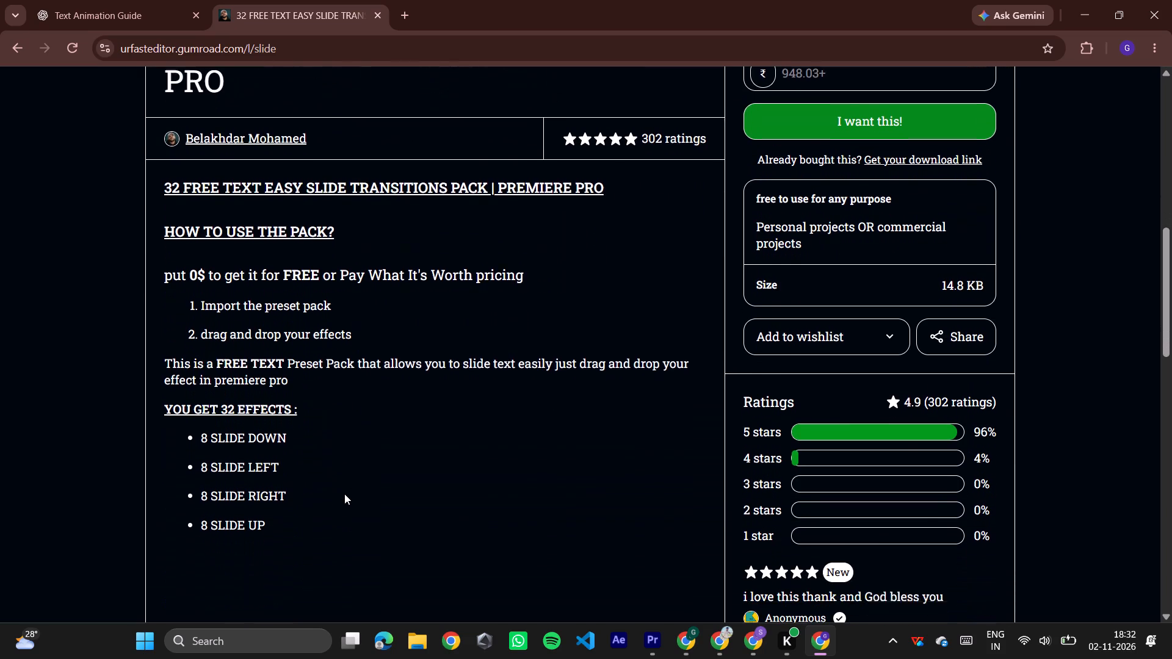
scroll(344, 494, "down", 2)
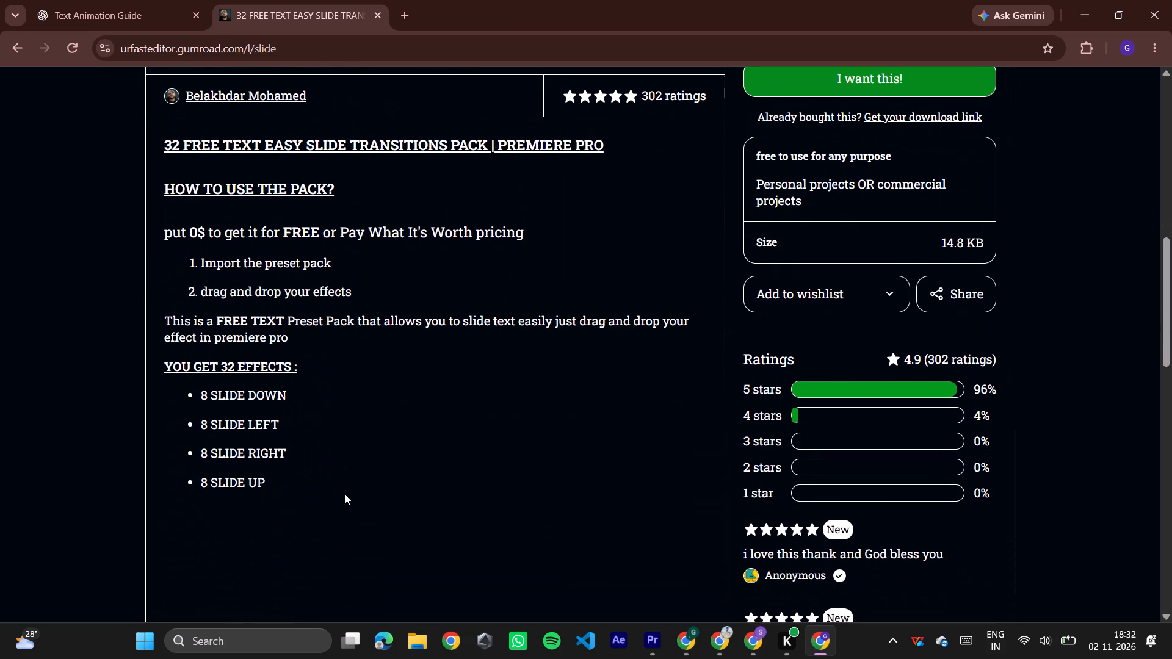
scroll(344, 494, "down", 1)
scroll(344, 494, "up", 1)
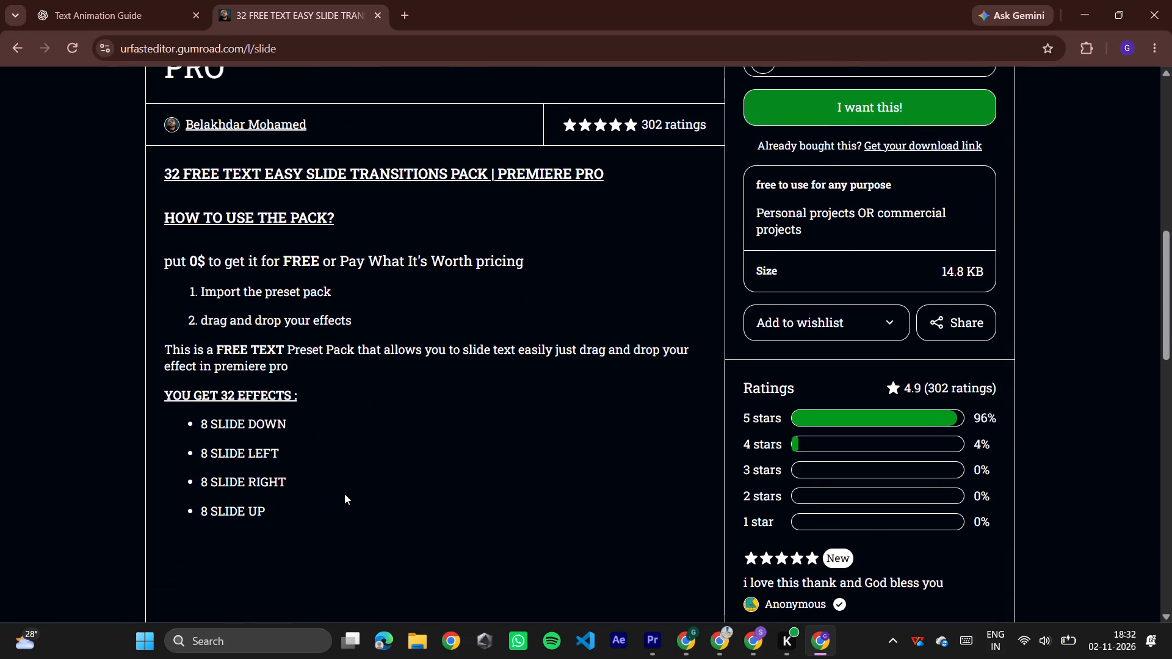
scroll(344, 494, "up", 1)
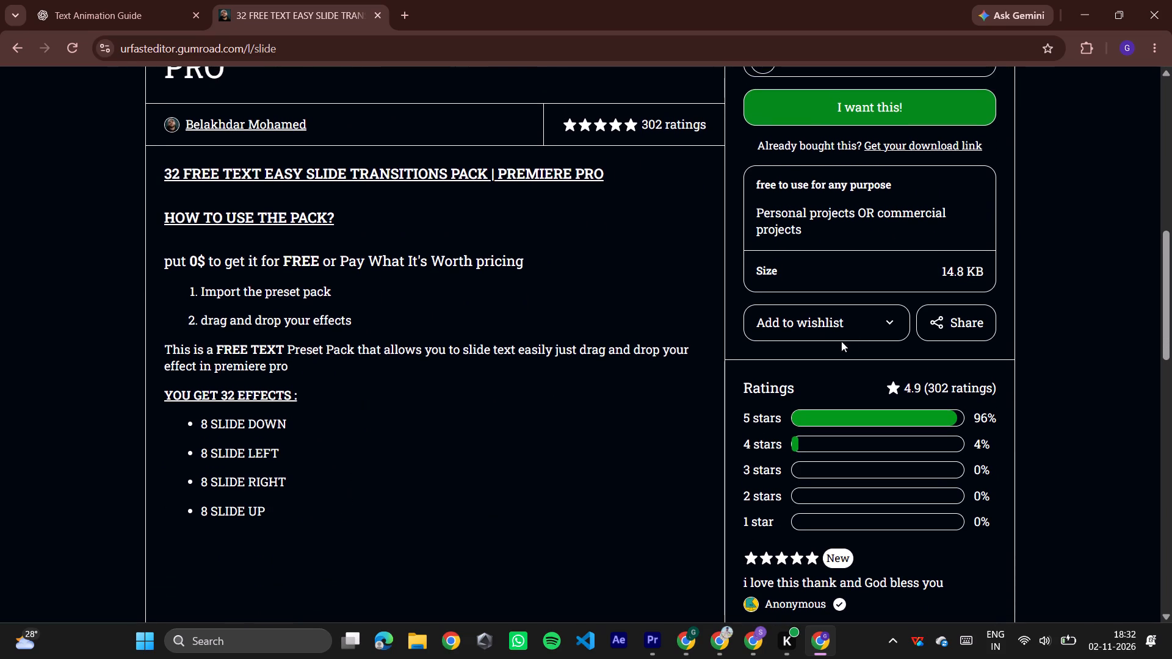
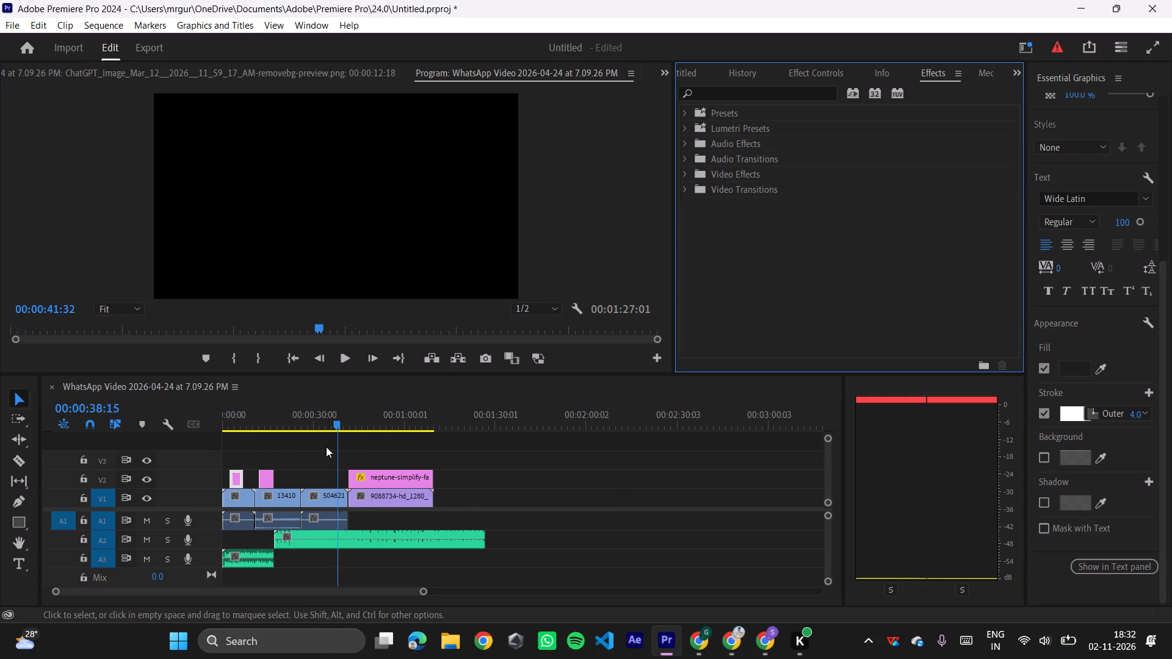
Return the playhead to the sequence start and enlarge the timeline area for more room around the tracks.
left_click_drag(326, 447, 209, 453)
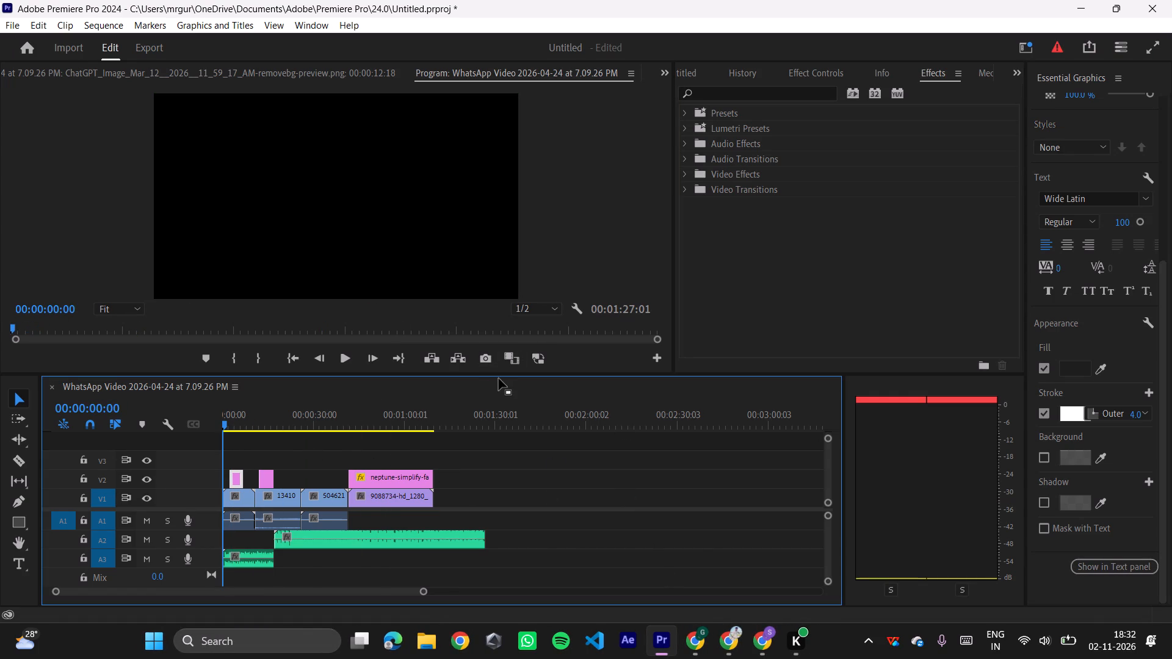
left_click_drag(496, 375, 491, 334)
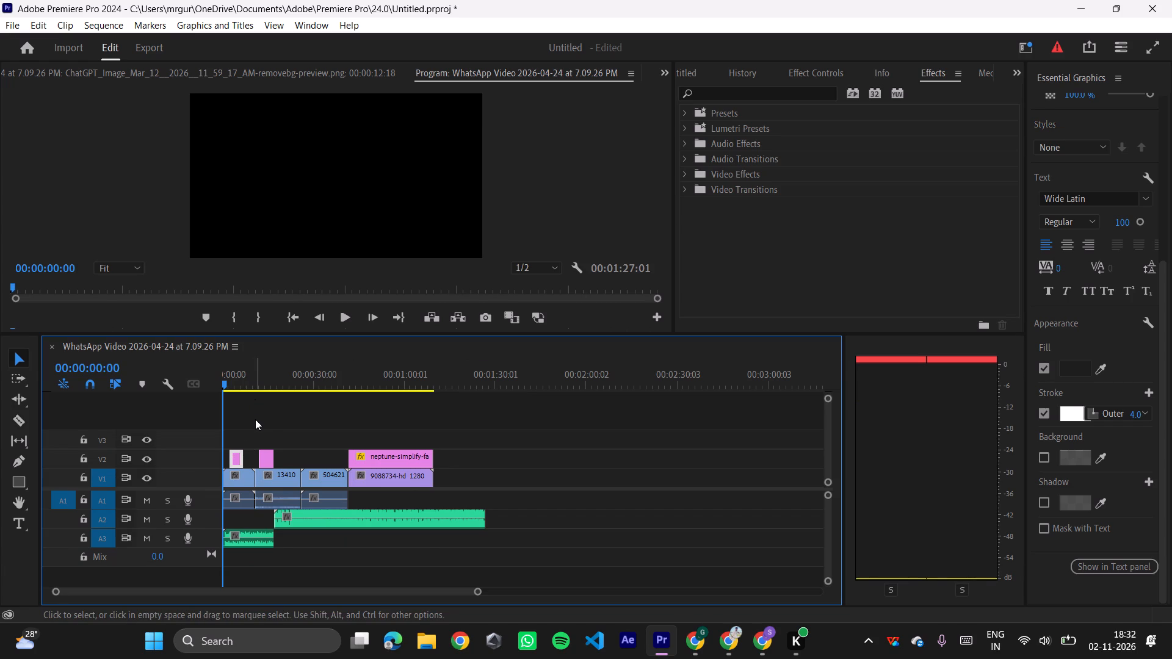
key("ctrl+z")
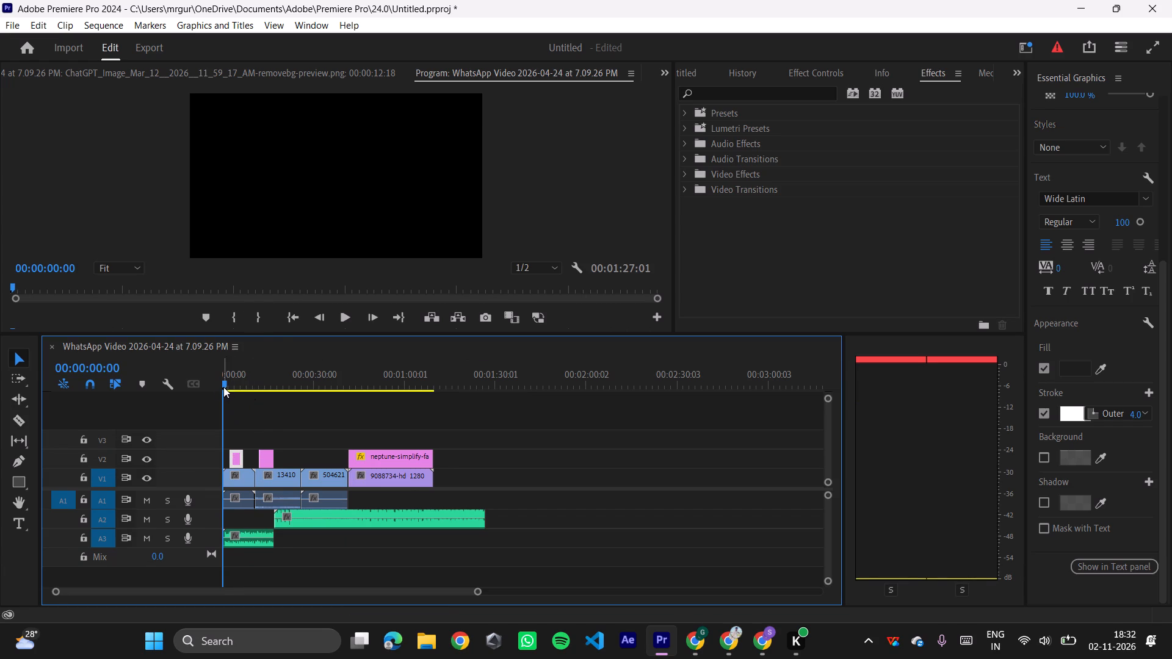
Scrub through the sequence to examine the Solar Vehicle title and the rice-field footage.
left_click_drag(223, 386, 234, 391)
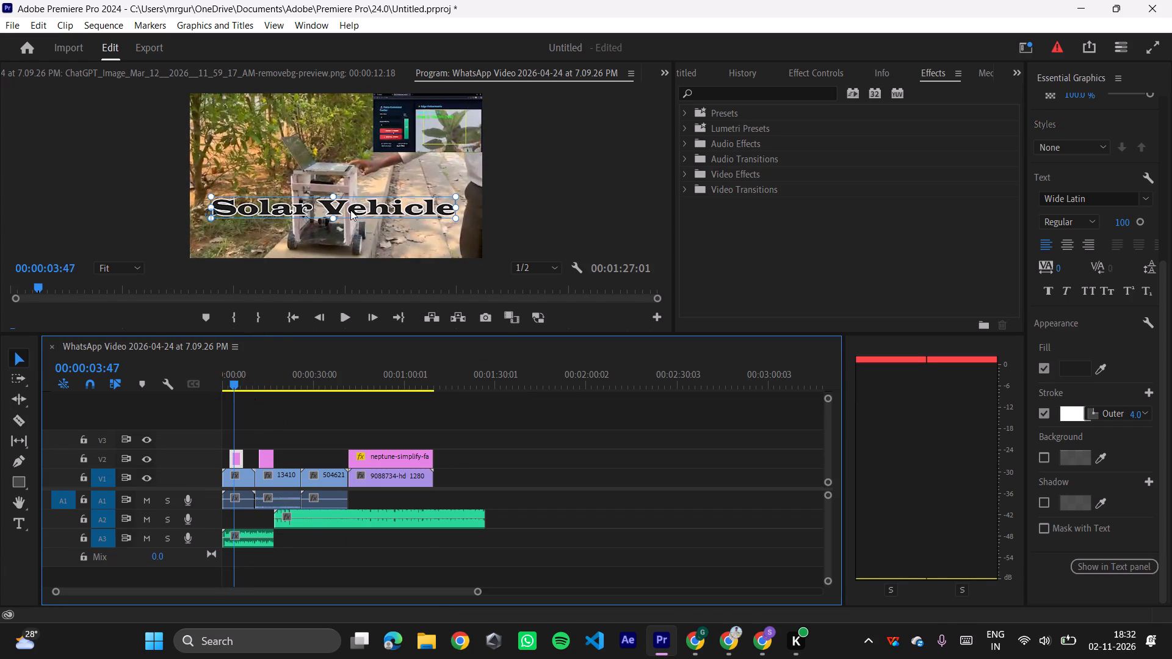
triple_click(350, 212)
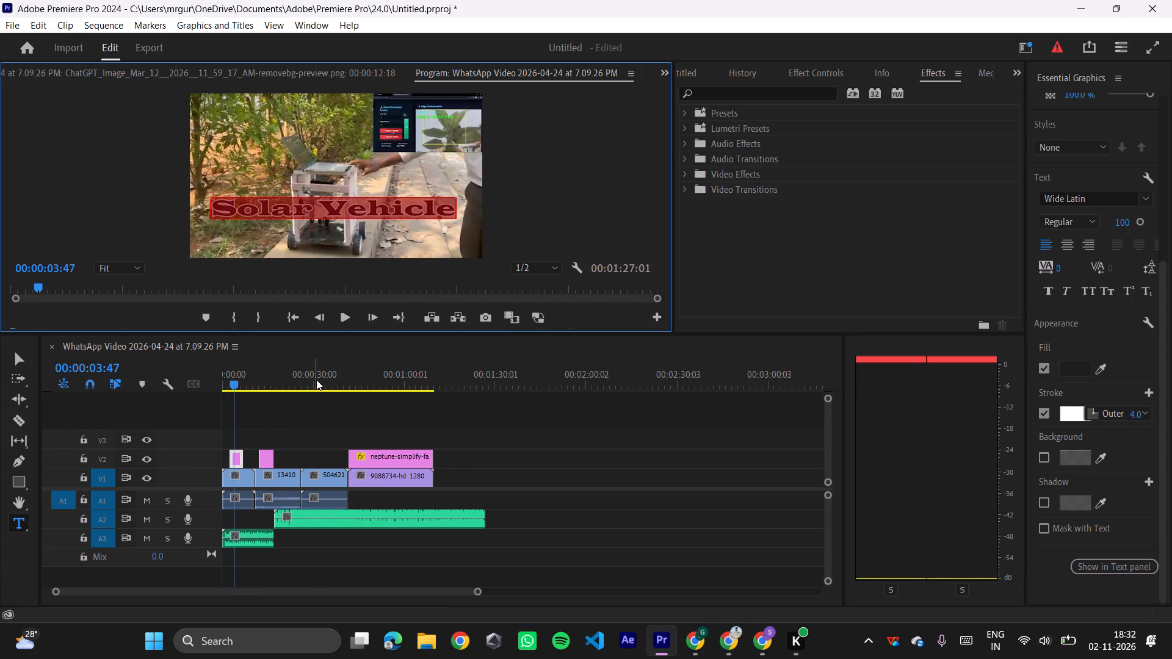
left_click(316, 380)
left_click(316, 406)
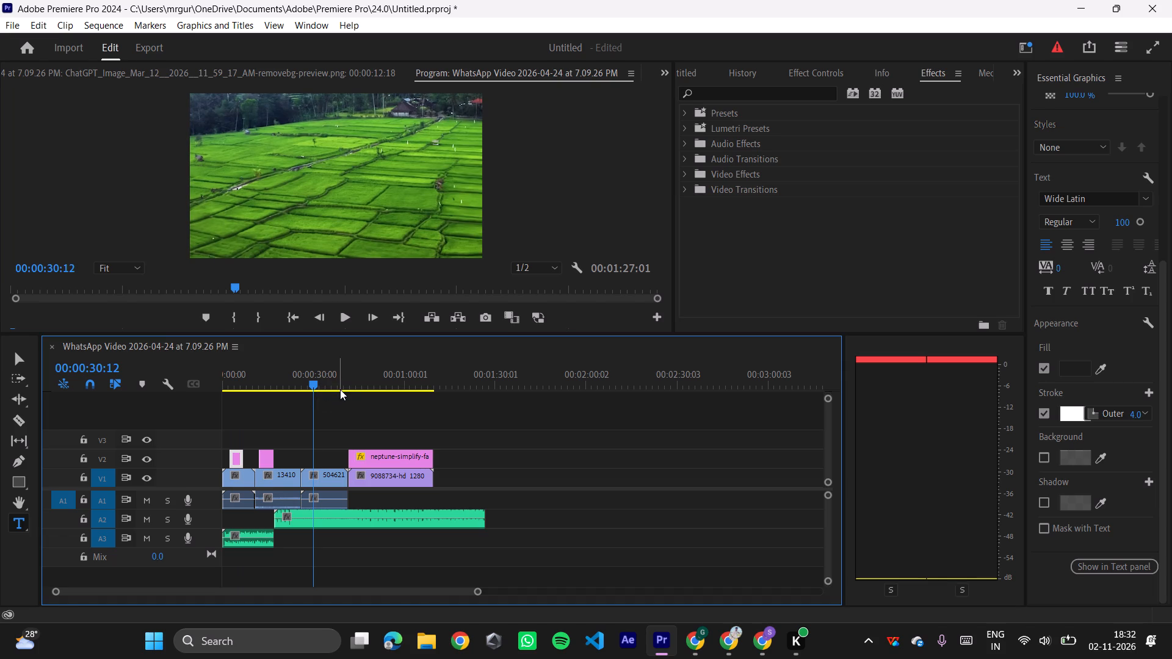
left_click(340, 389)
left_click(340, 389)
left_click_drag(333, 380, 333, 380)
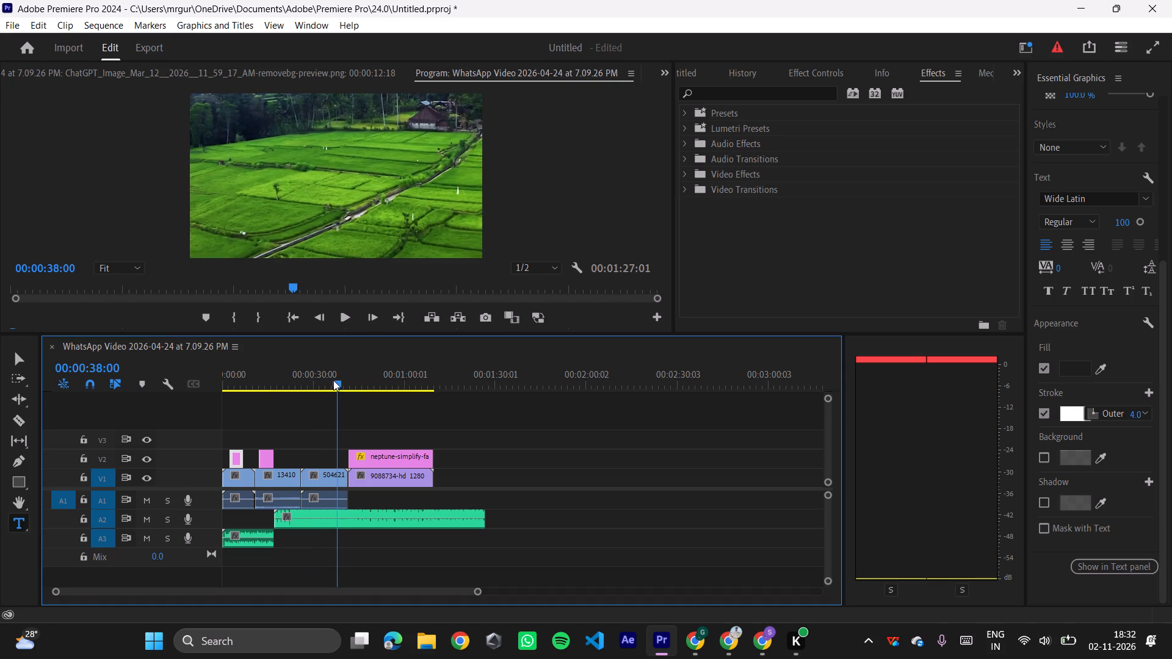
left_click_drag(333, 380, 234, 419)
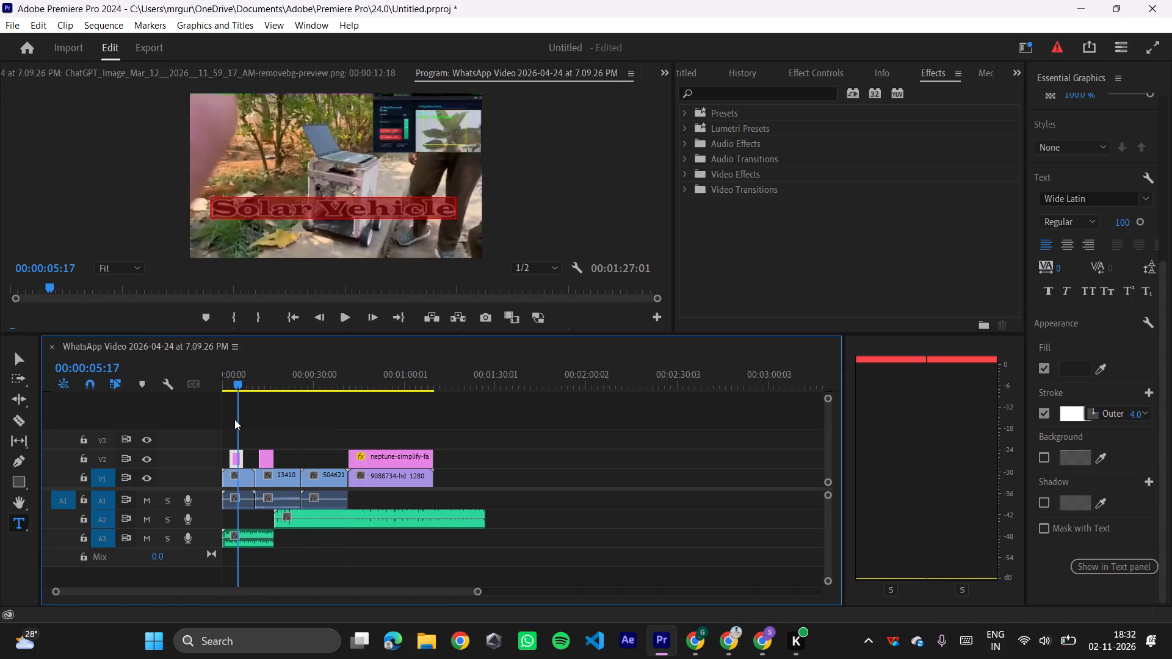
left_click_drag(234, 419, 235, 419)
left_click(304, 444)
left_click(239, 452)
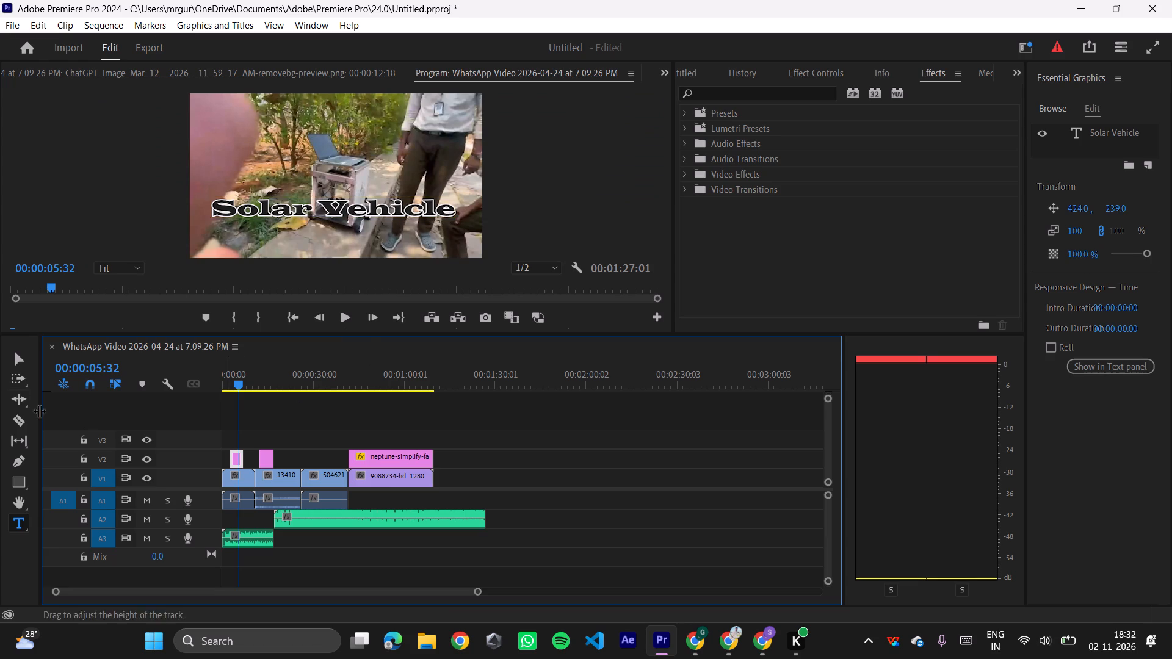
left_click(7, 353)
left_click(15, 356)
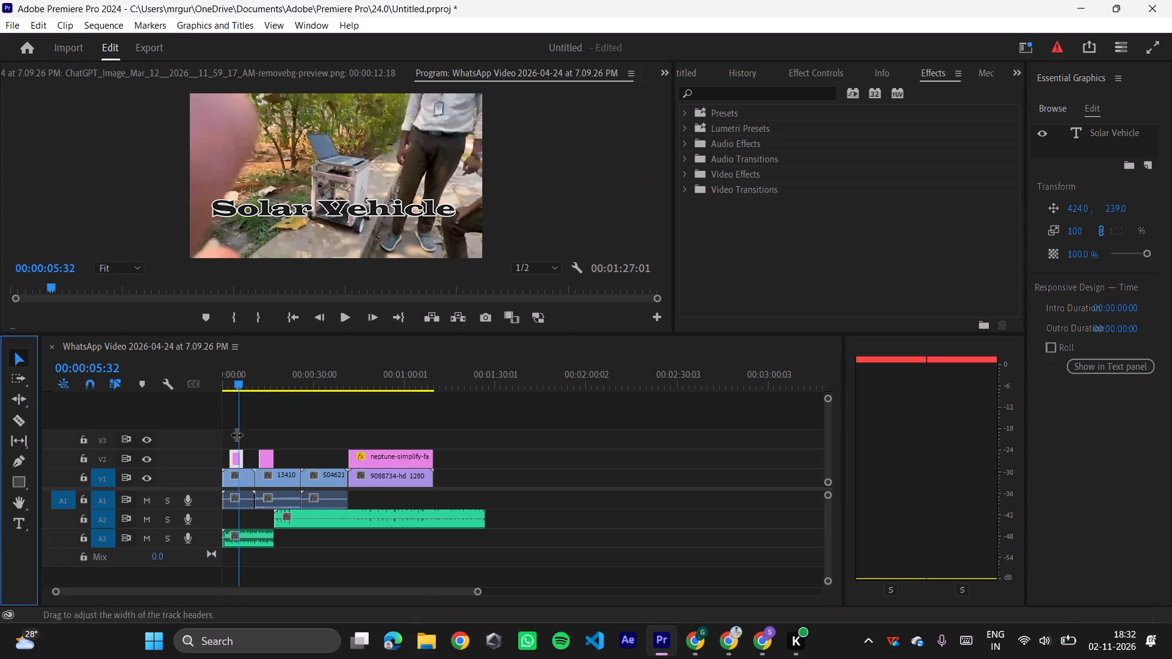
left_click_drag(233, 373, 241, 423)
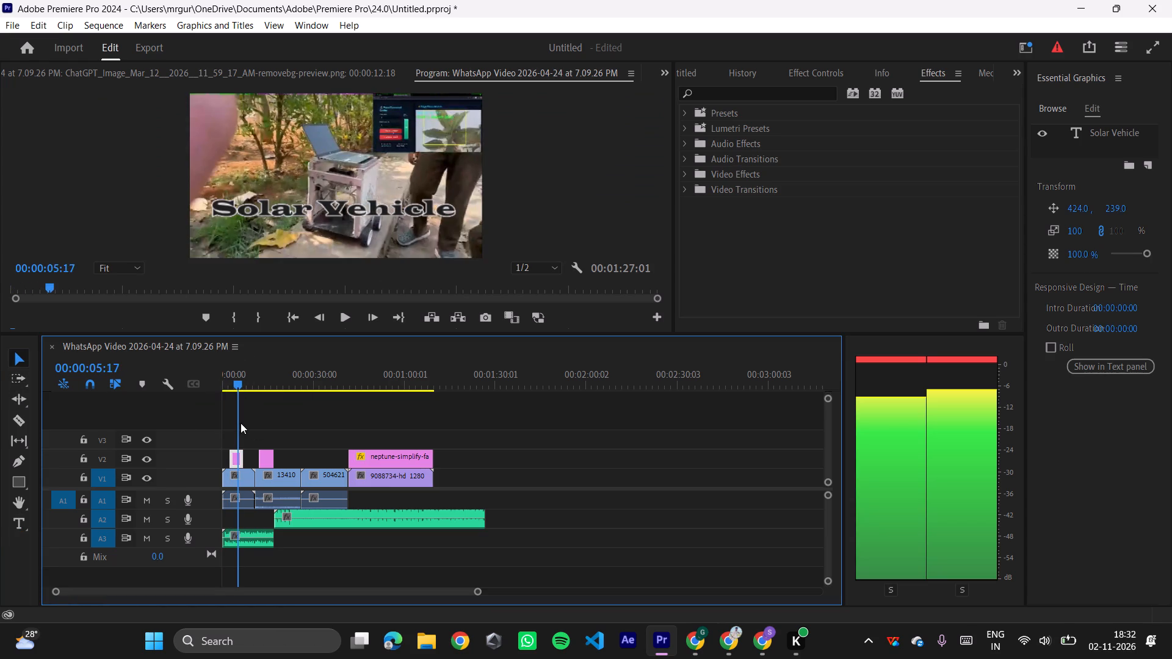
Add a text title reading "My Project Name is SSVF" over the rice footage at 00:00:12:05.
left_click_drag(241, 423, 261, 422)
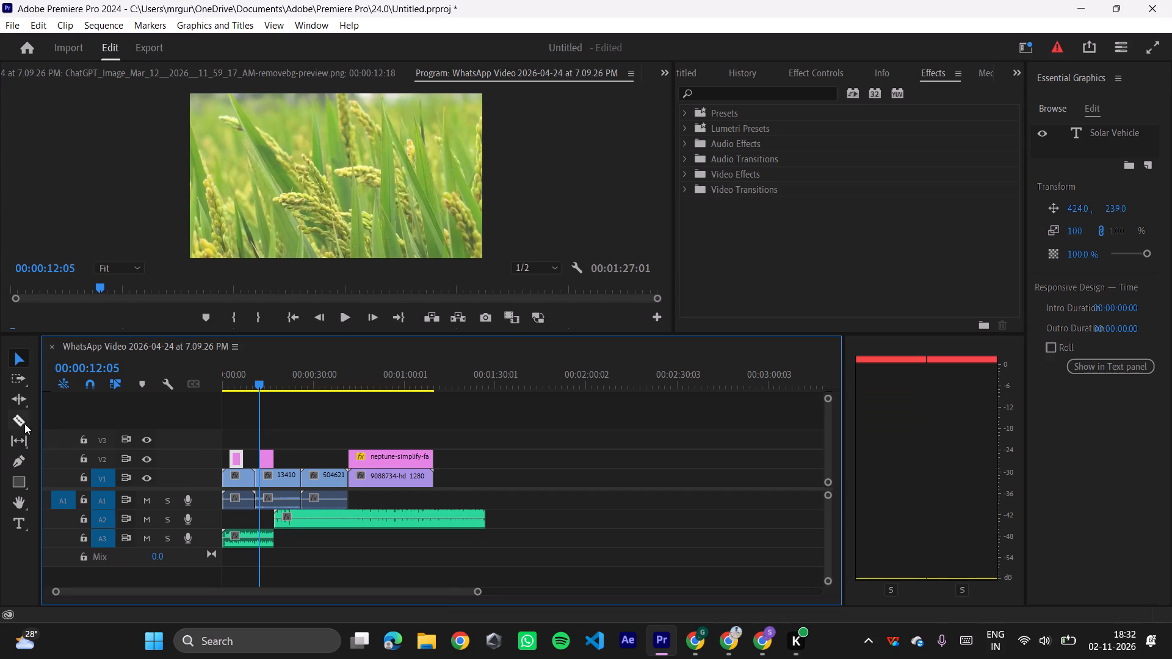
left_click(19, 527)
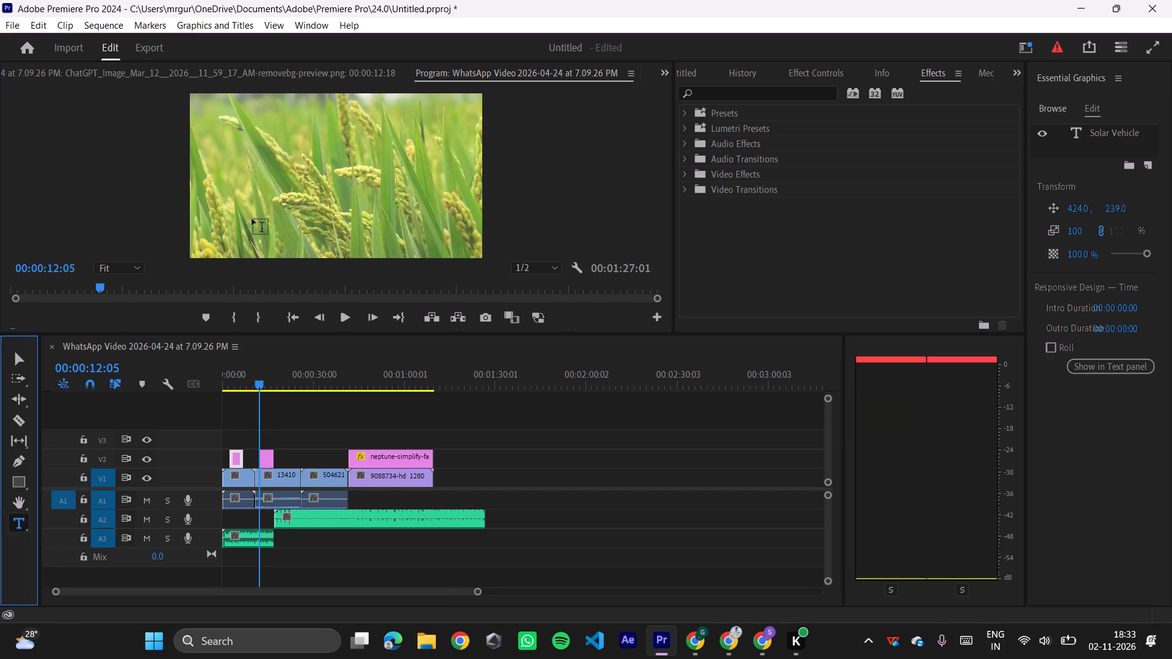
left_click(311, 177)
type("My")
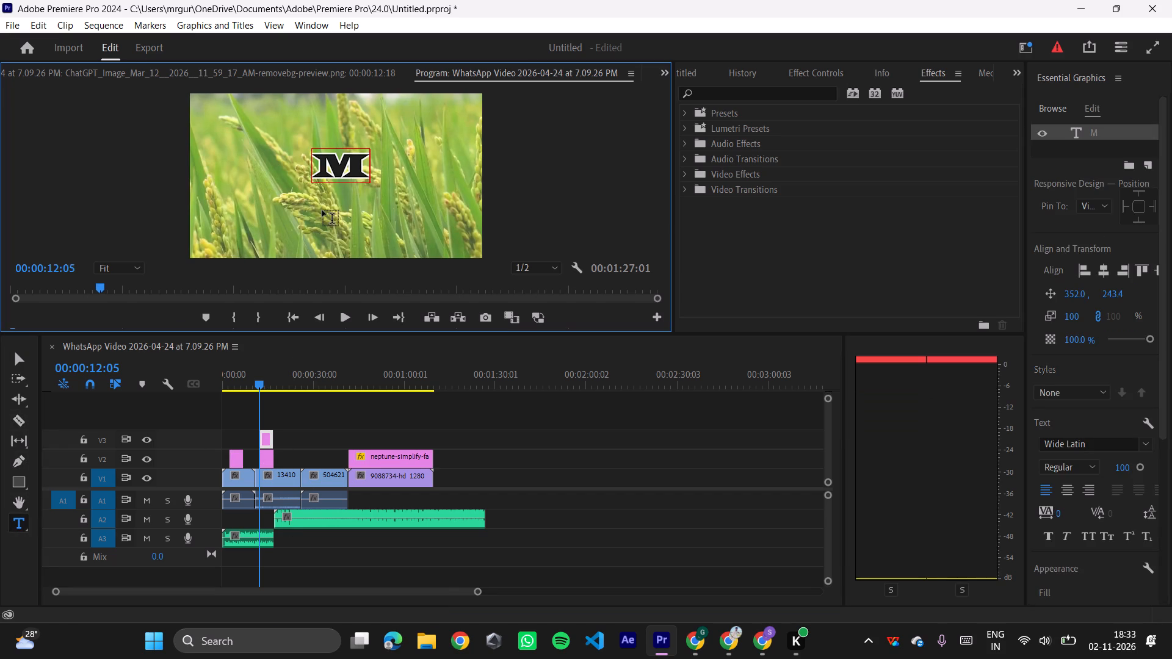
key("space")
type("Proke")
key("BackSpace")
key("BackSpace")
key("BackSpace")
key("BackSpace")
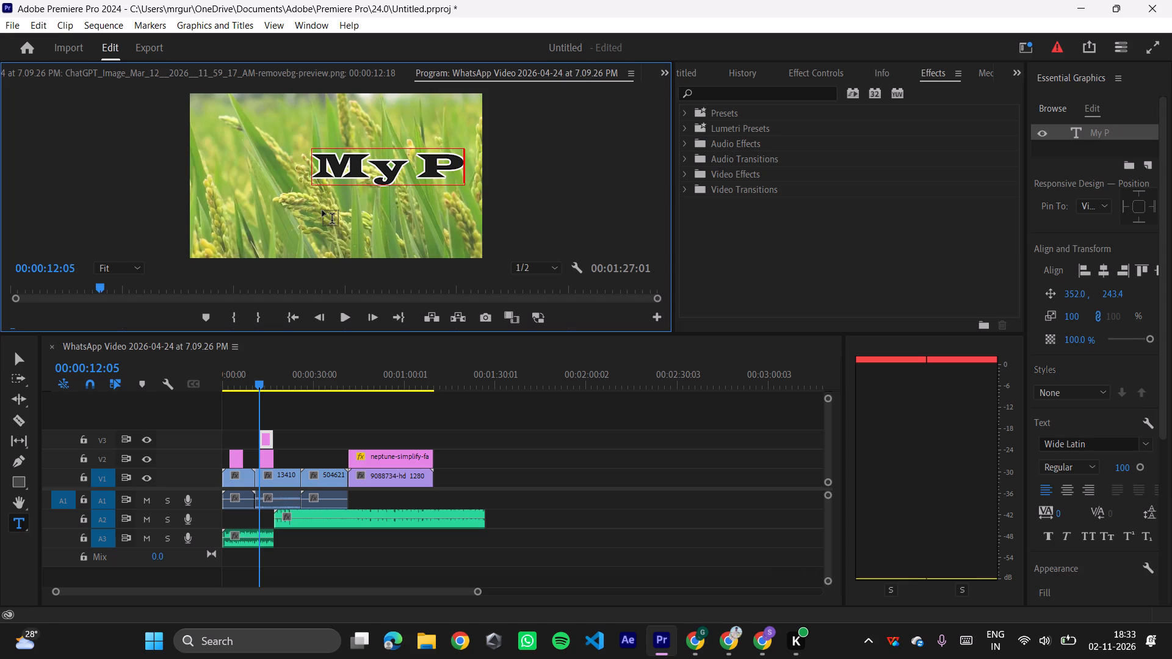
type("ro")
type("ject")
key("space")
type("Name is")
key("space")
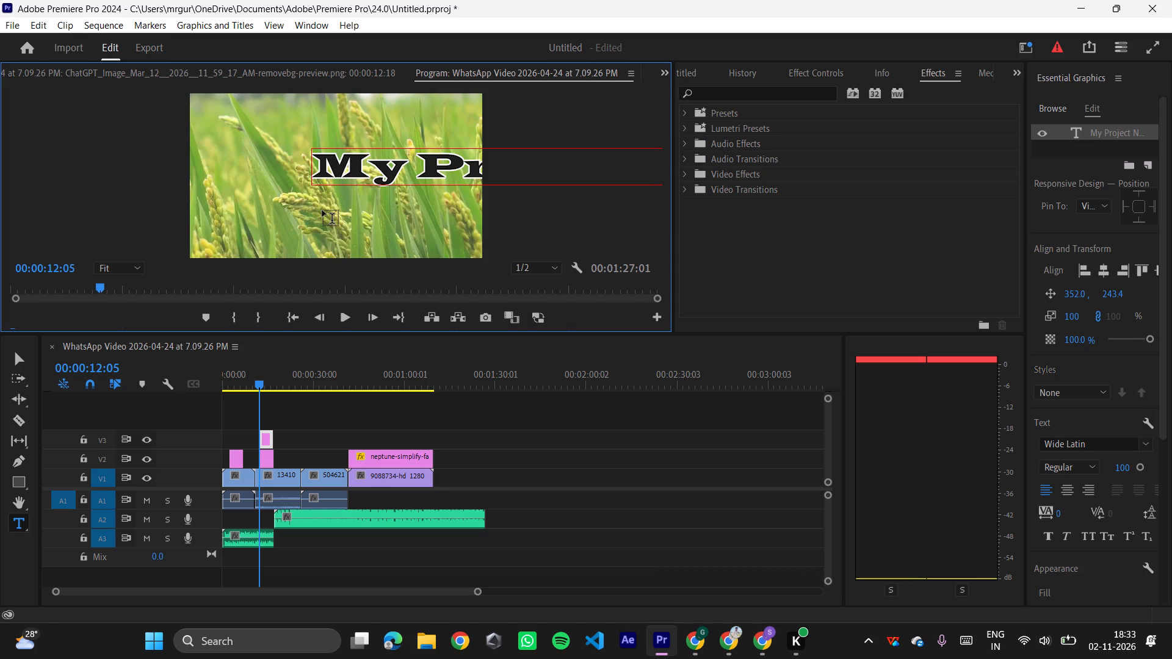
key("shift+s")
key("shift+s")
key("shift+v")
key("shift+f")
Scale the project name title to 38% and place it along the top edge of the frame.
left_click(16, 362)
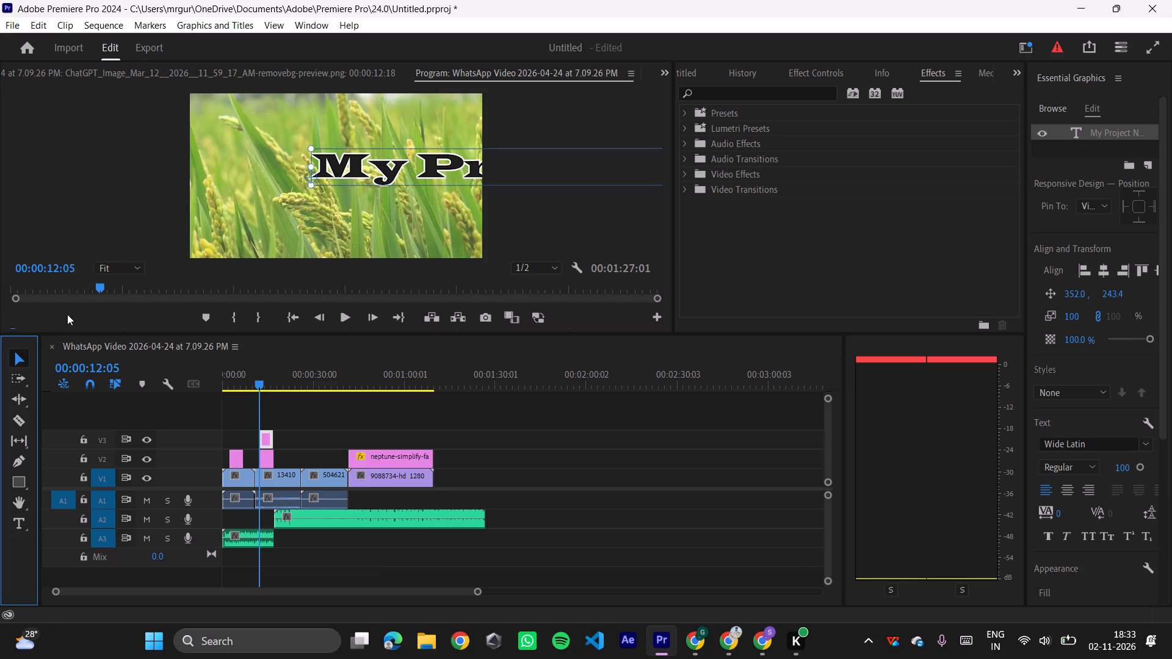
left_click_drag(416, 169, 126, 175)
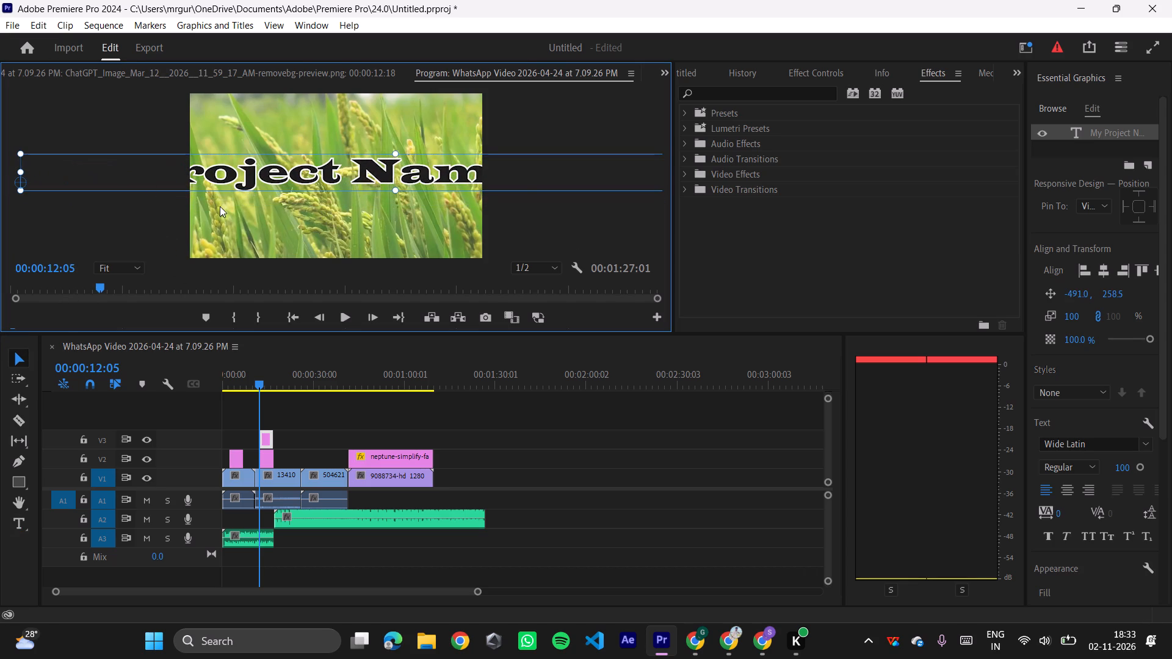
left_click_drag(466, 165, 284, 184)
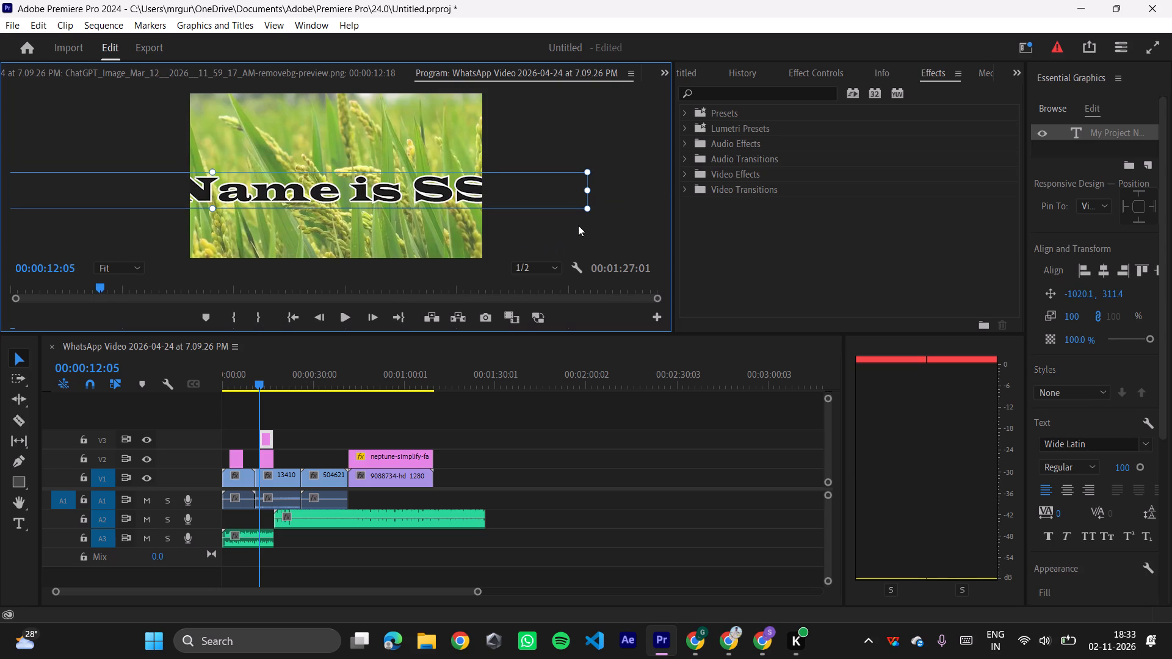
left_click_drag(587, 207, 378, 196)
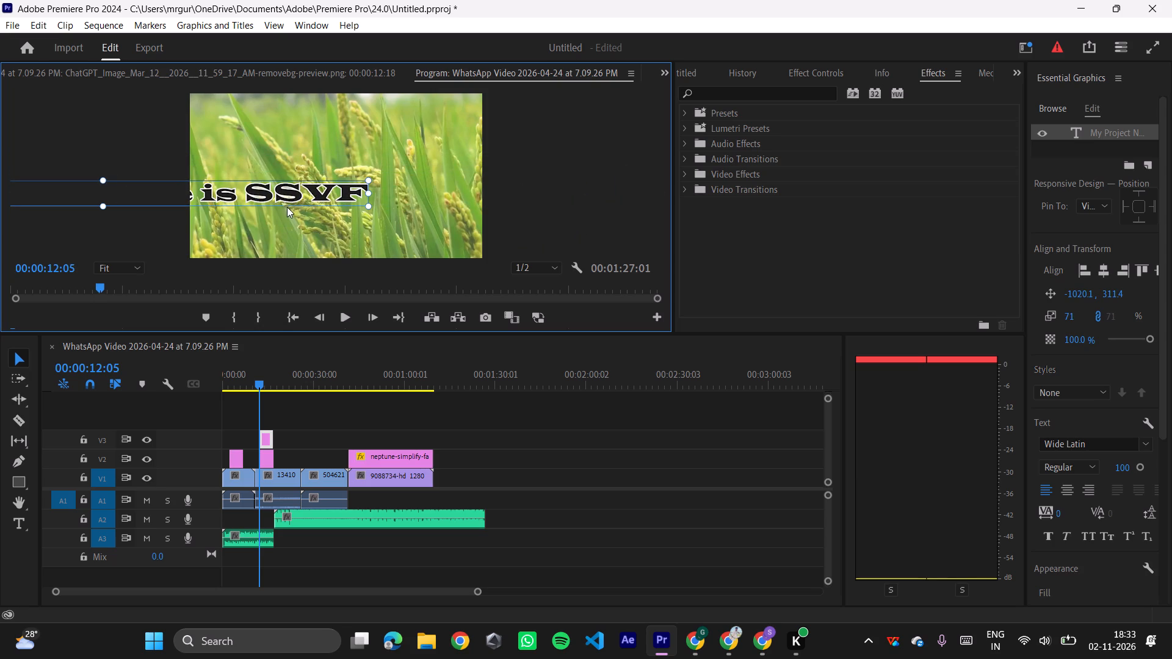
left_click_drag(275, 196, 409, 229)
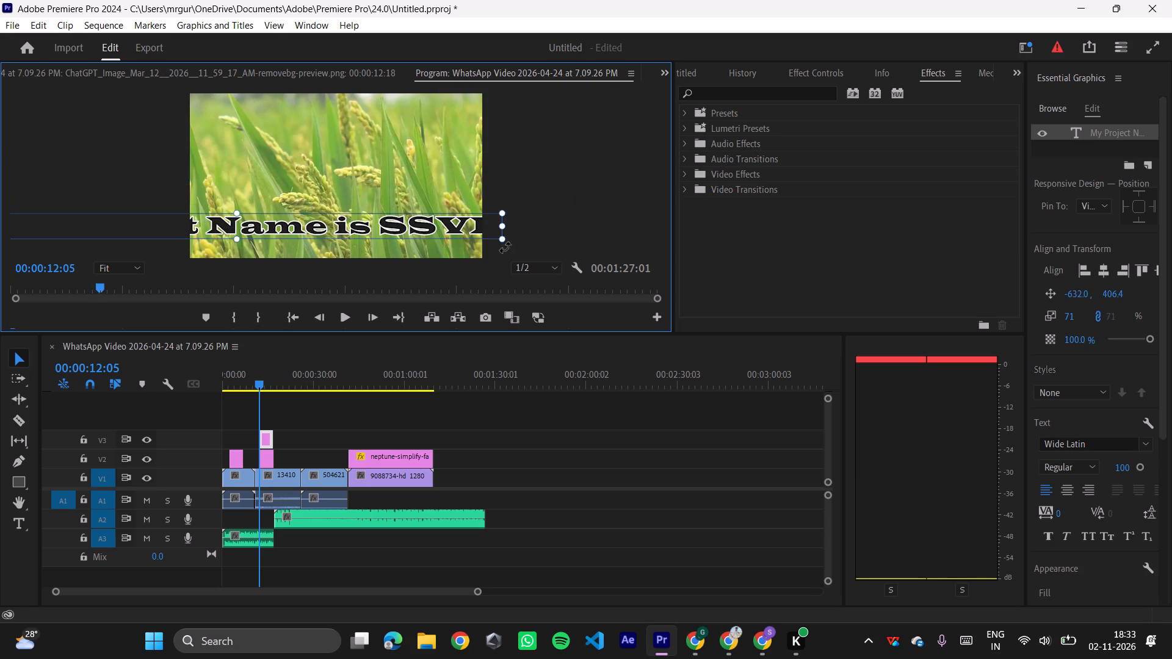
left_click_drag(502, 242, 288, 234)
left_click_drag(252, 231, 461, 224)
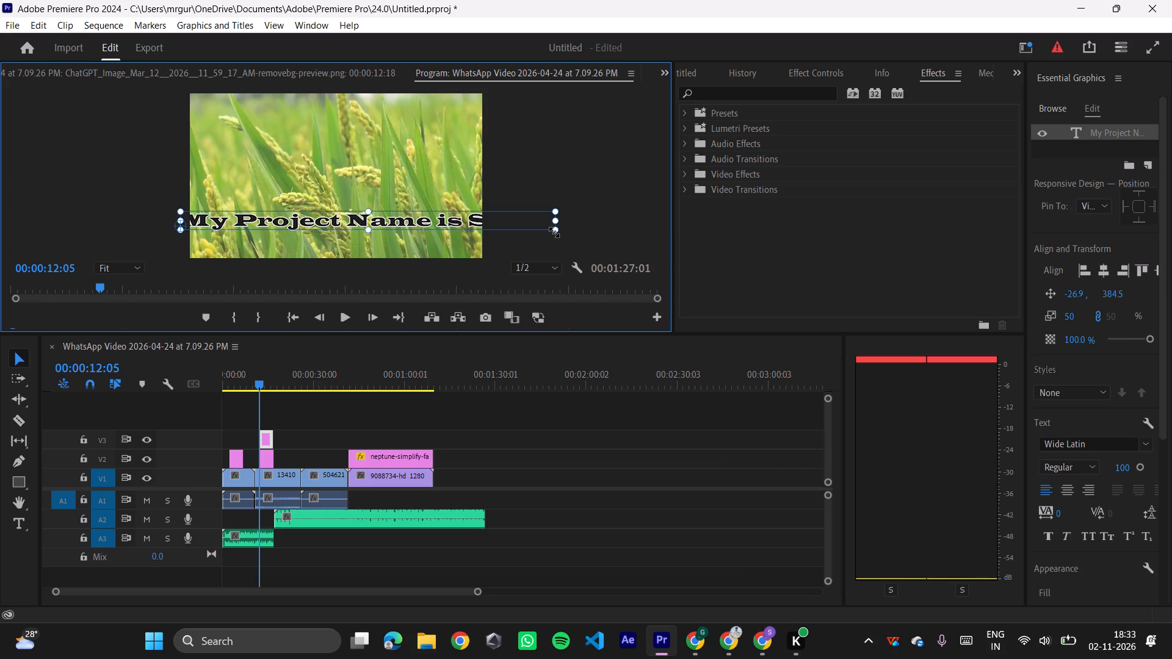
left_click_drag(554, 232, 434, 233)
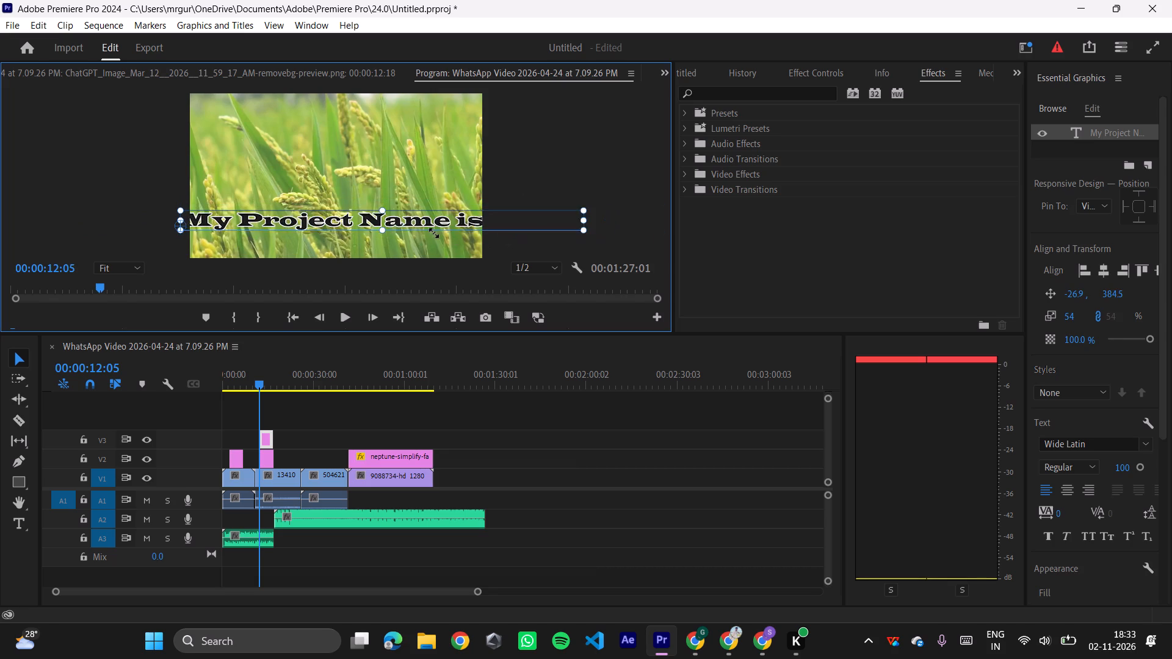
left_click_drag(434, 233, 372, 227)
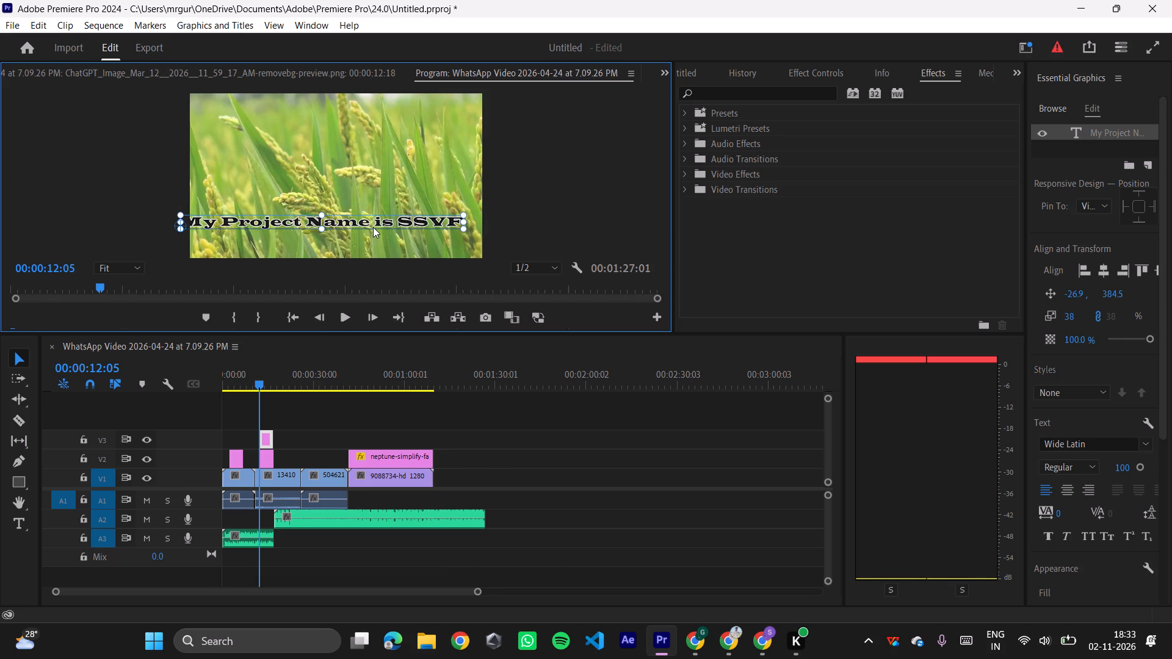
left_click_drag(395, 215, 415, 108)
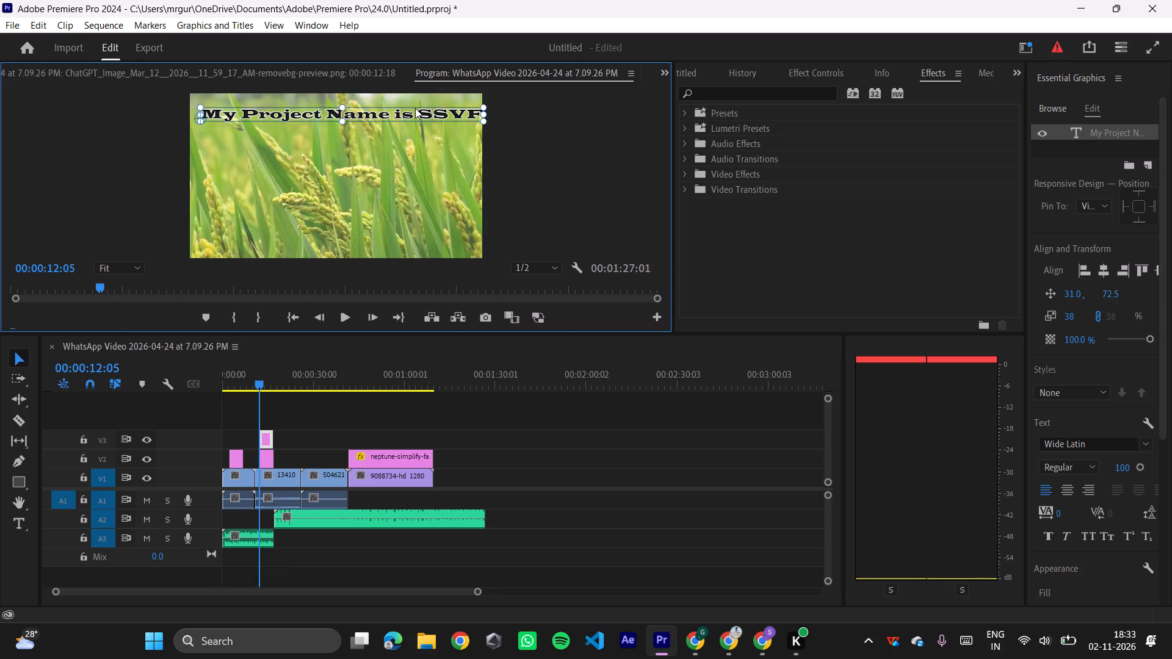
left_click_drag(415, 108, 407, 100)
left_click(423, 149)
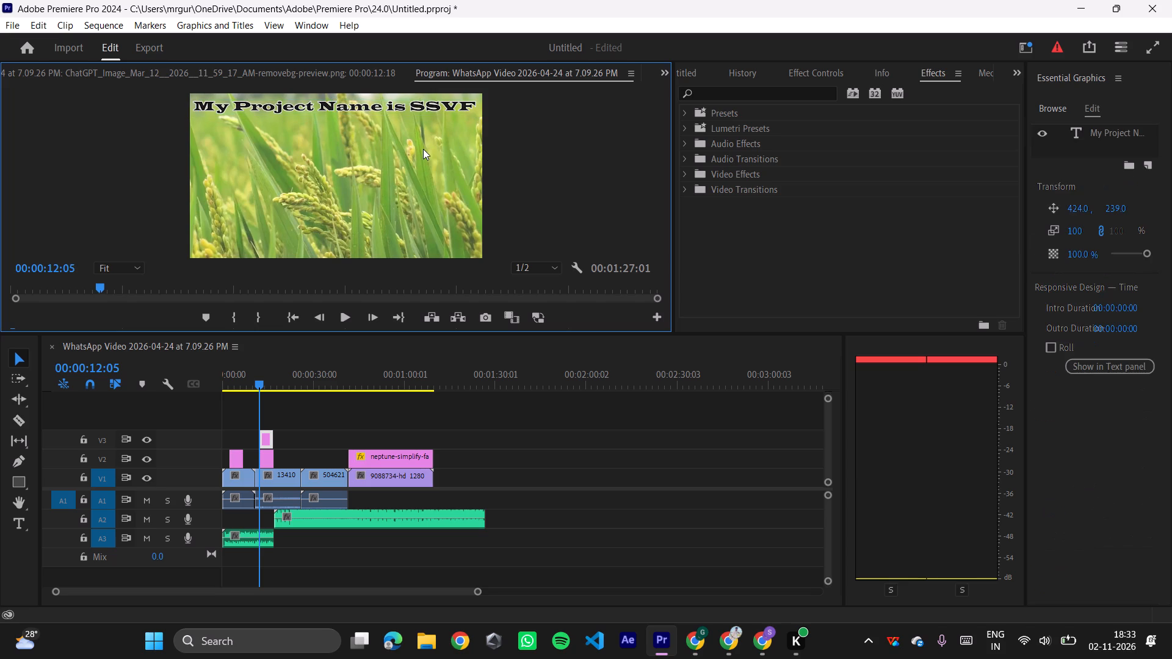
Add a second text layer reading "In this project we use solar renewable enegrgy" below the project name title.
left_click(10, 520)
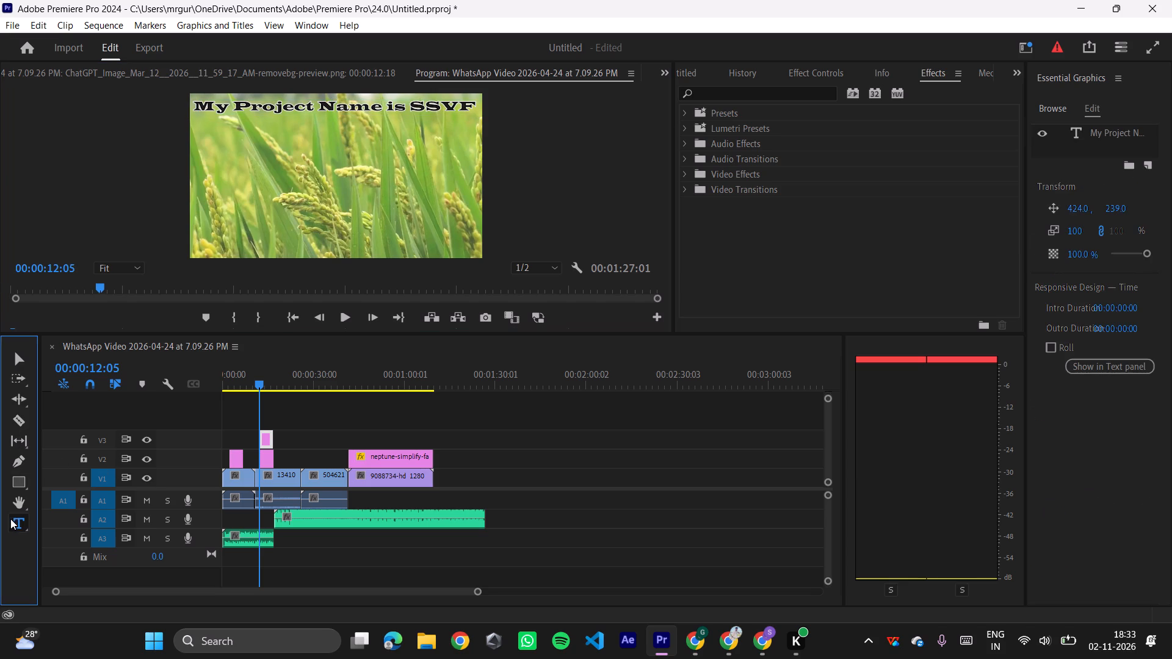
left_click(272, 124)
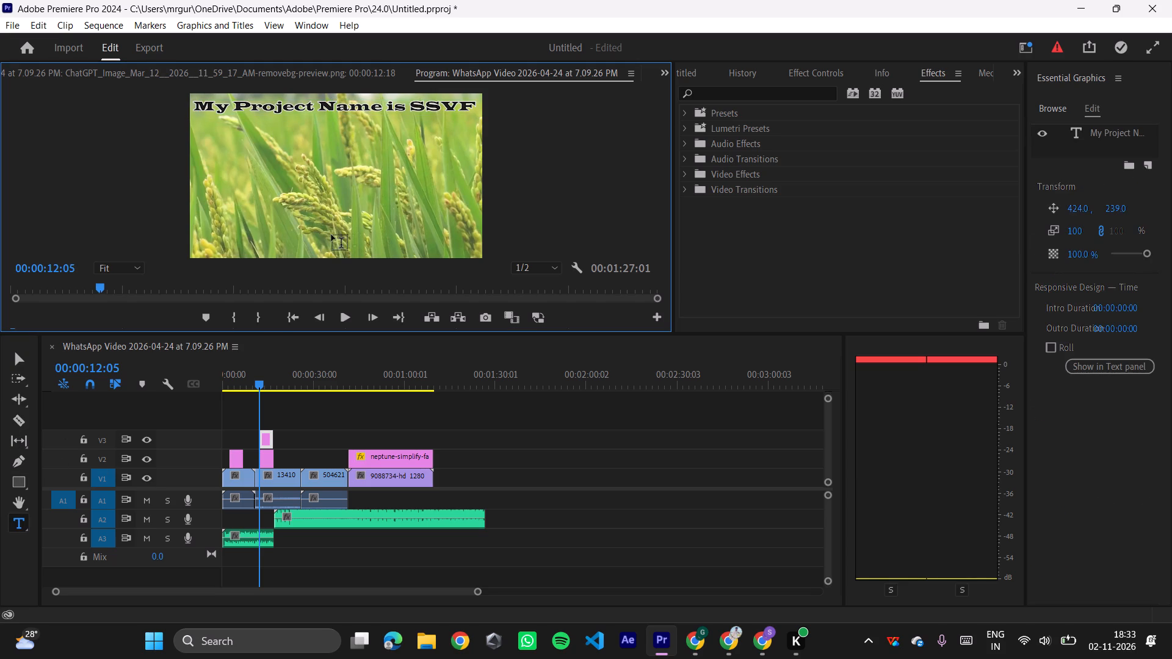
type("In this projex")
key("BackSpace")
type("ct")
key("space")
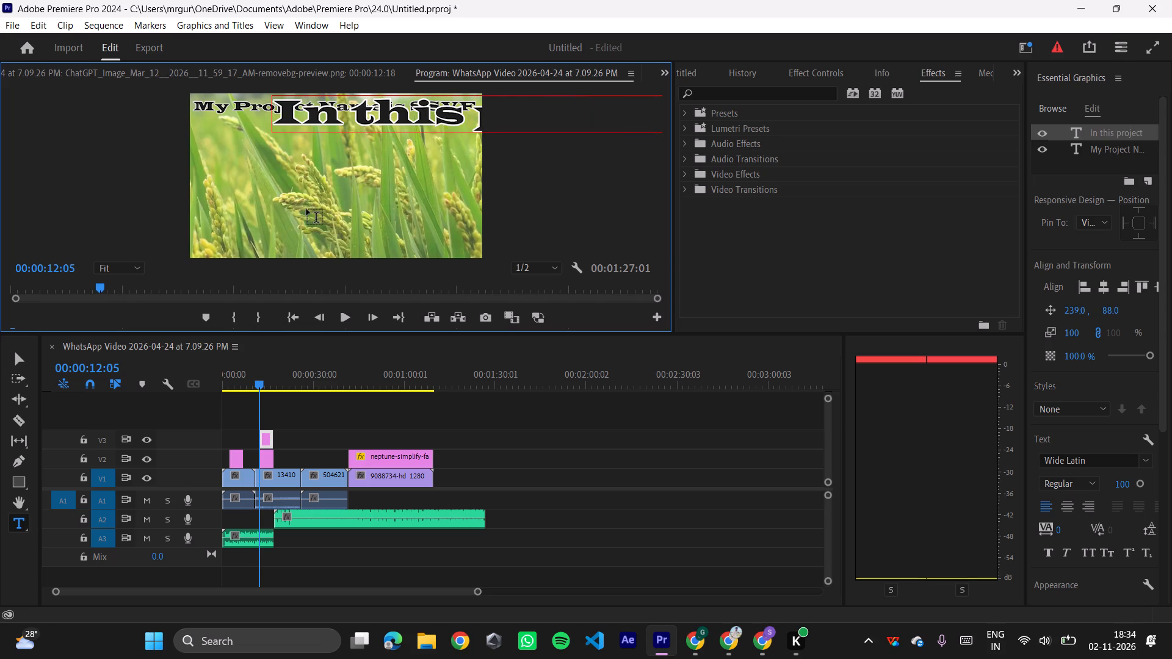
type("we")
key("space")
type("use solar renew")
type("able ener")
key("BackSpace")
type("gry")
key("BackSpace")
key("BackSpace")
type("rgy")
Move the solar energy caption down to mid-frame and slide it across until its last word is in view.
left_click(13, 351)
left_click_drag(372, 115, 157, 214)
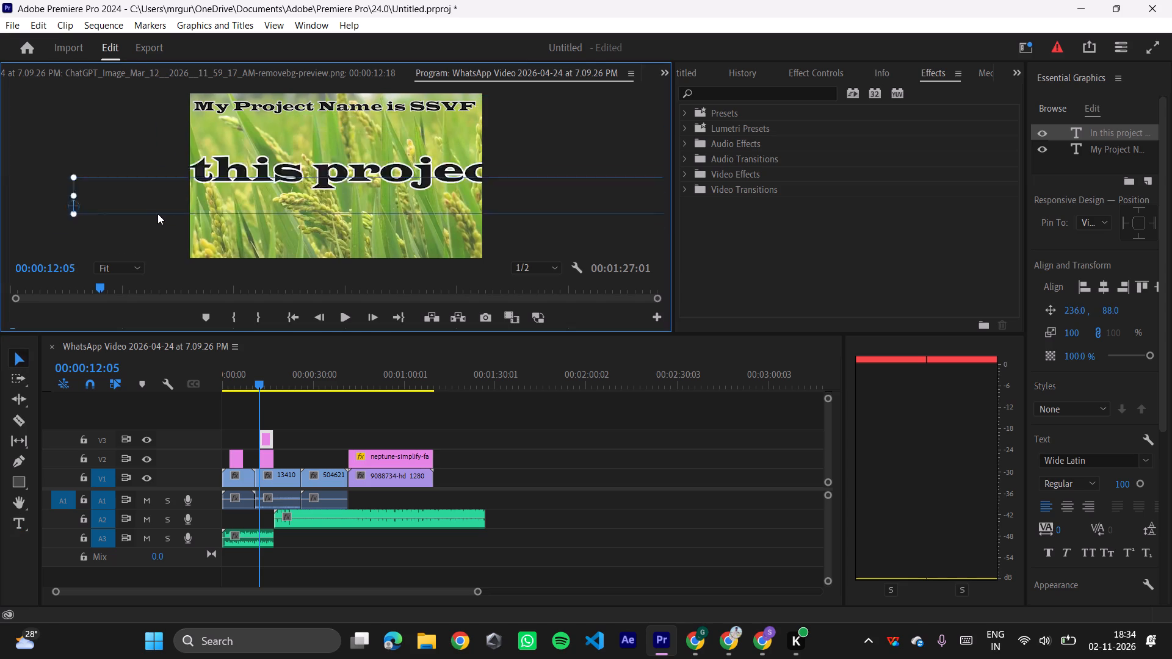
left_click_drag(157, 214, 157, 217)
left_click_drag(340, 204, 123, 163)
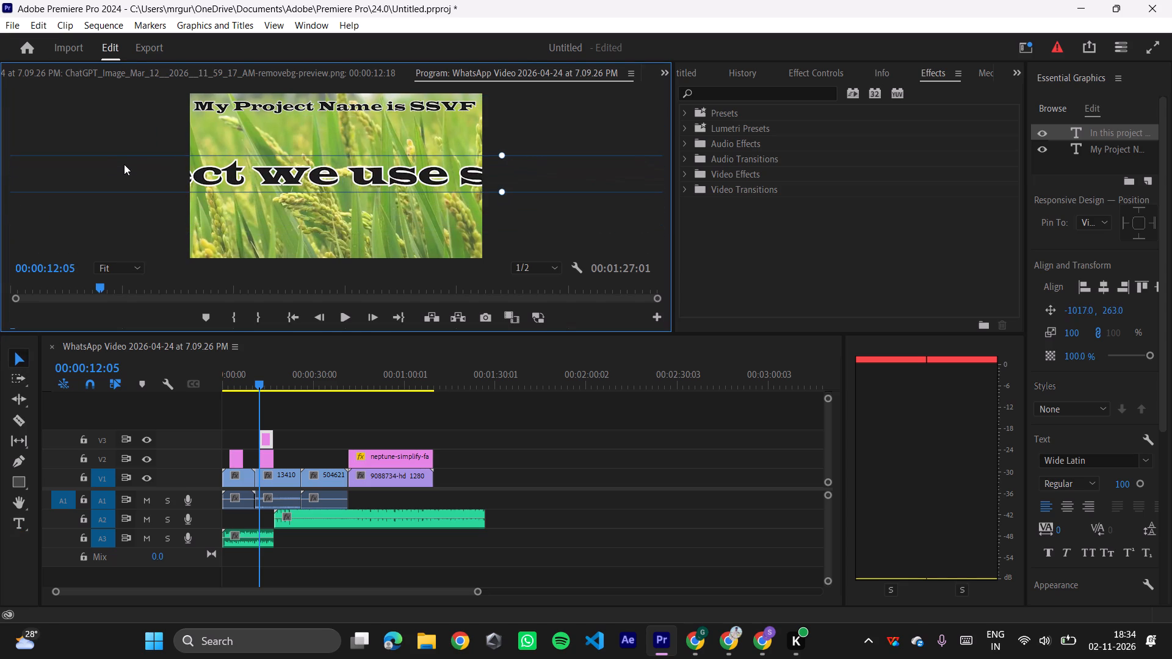
left_click_drag(341, 173, 128, 167)
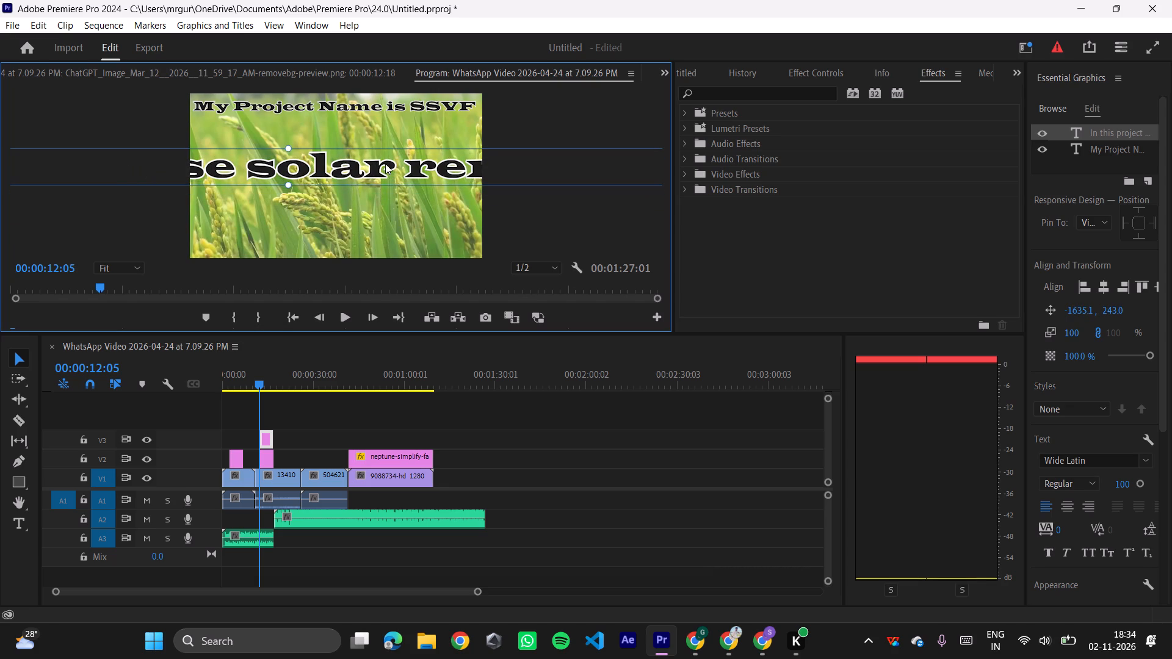
left_click_drag(385, 164, 87, 175)
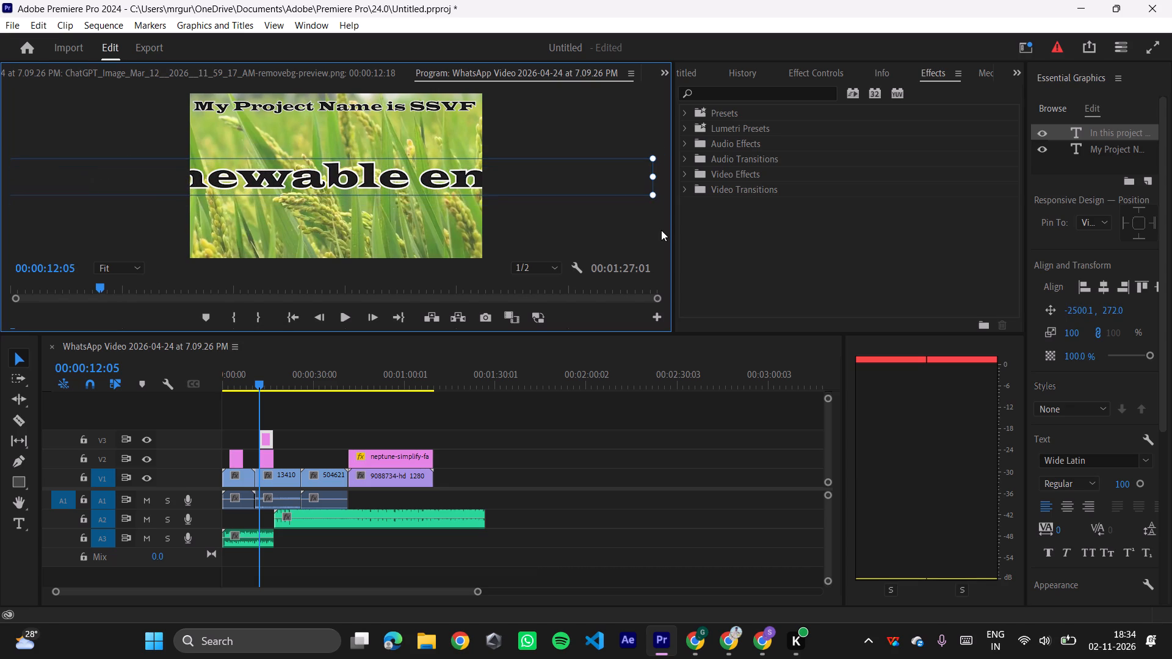
left_click_drag(653, 200, 338, 206)
left_click_drag(381, 178, 223, 204)
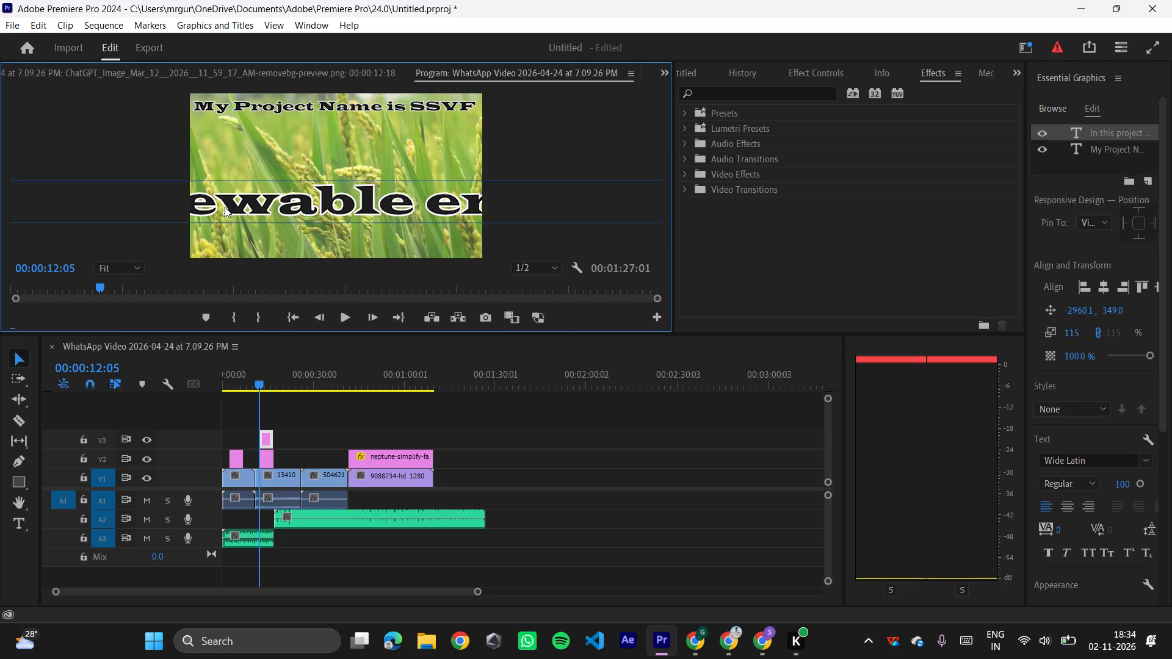
left_click_drag(369, 203, 163, 185)
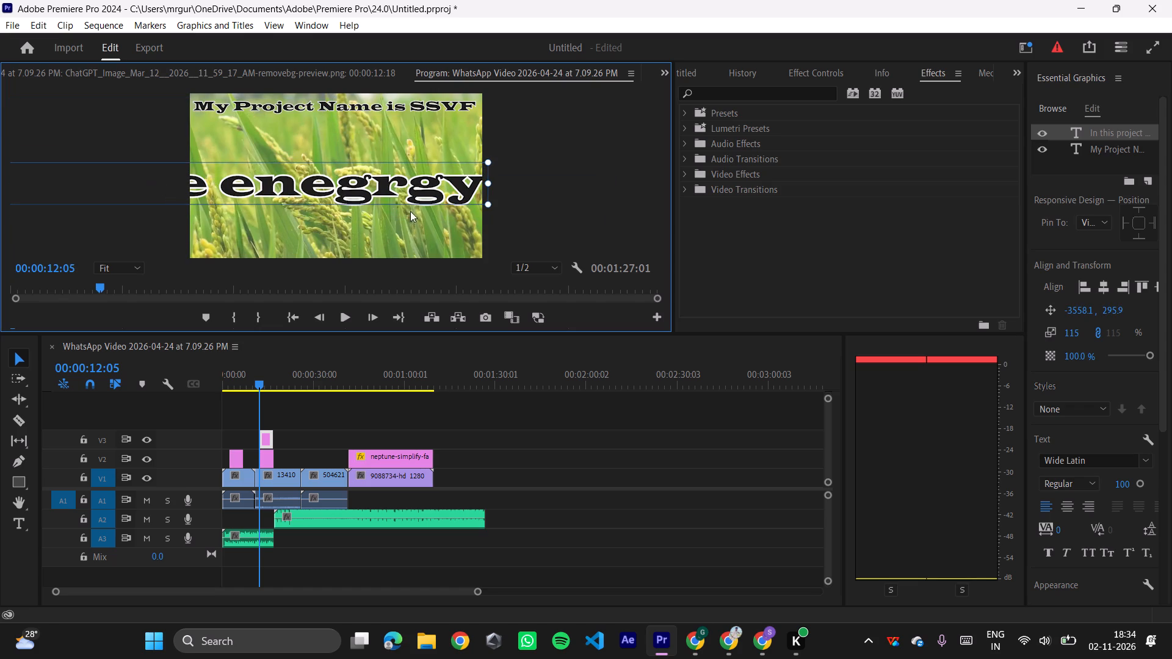
Scale the solar energy caption down to 33% and place it across the middle of the frame.
left_click_drag(486, 204, 361, 191)
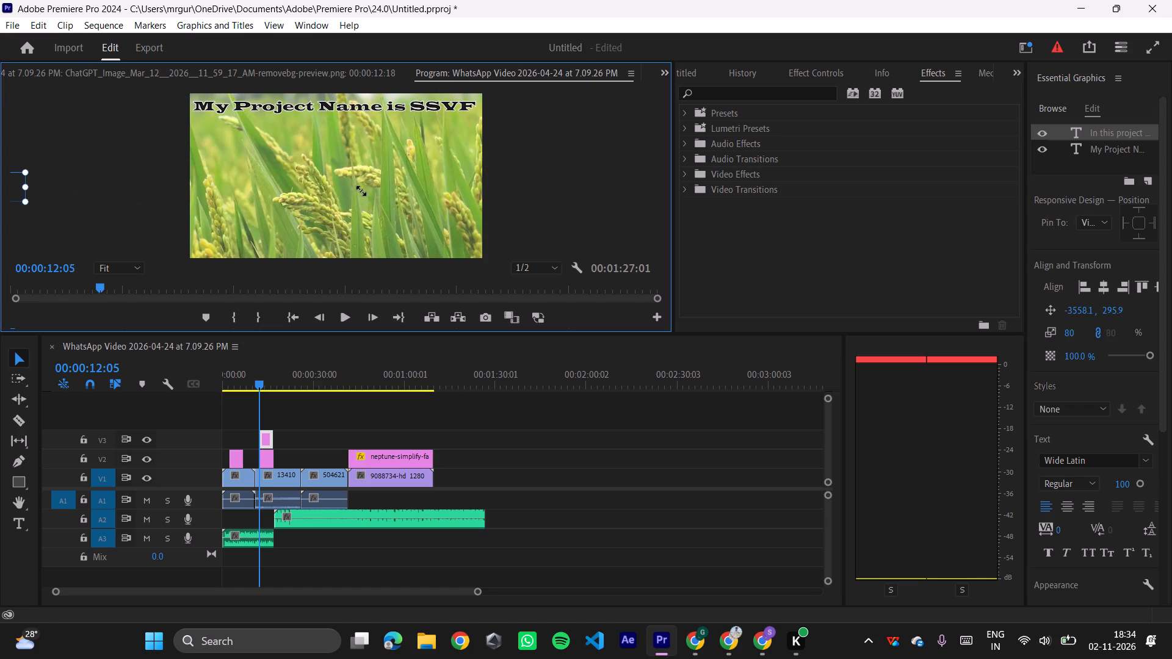
left_click_drag(361, 191, 364, 192)
left_click_drag(36, 181, 165, 196)
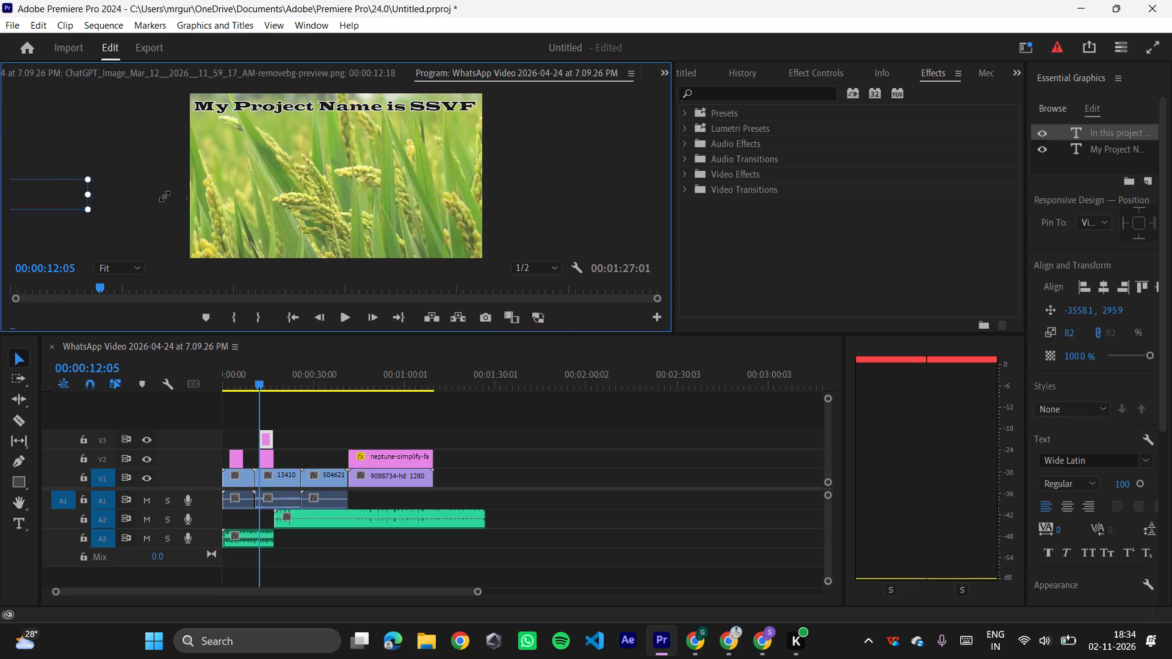
left_click_drag(165, 196, 510, 203)
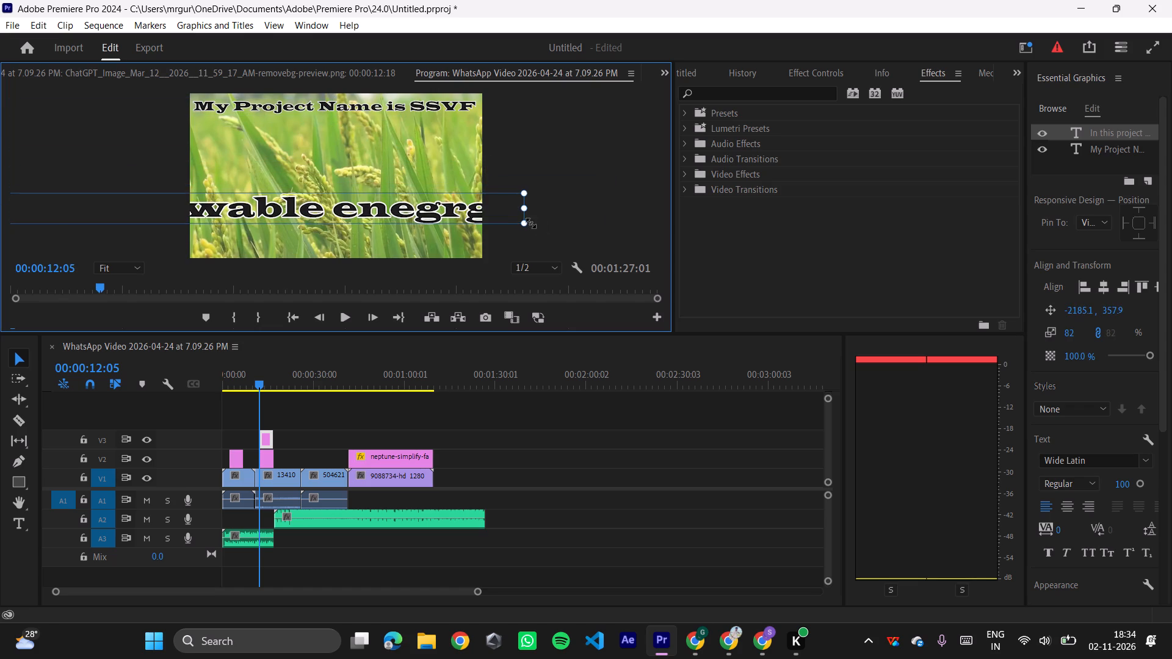
left_click_drag(531, 222, 392, 214)
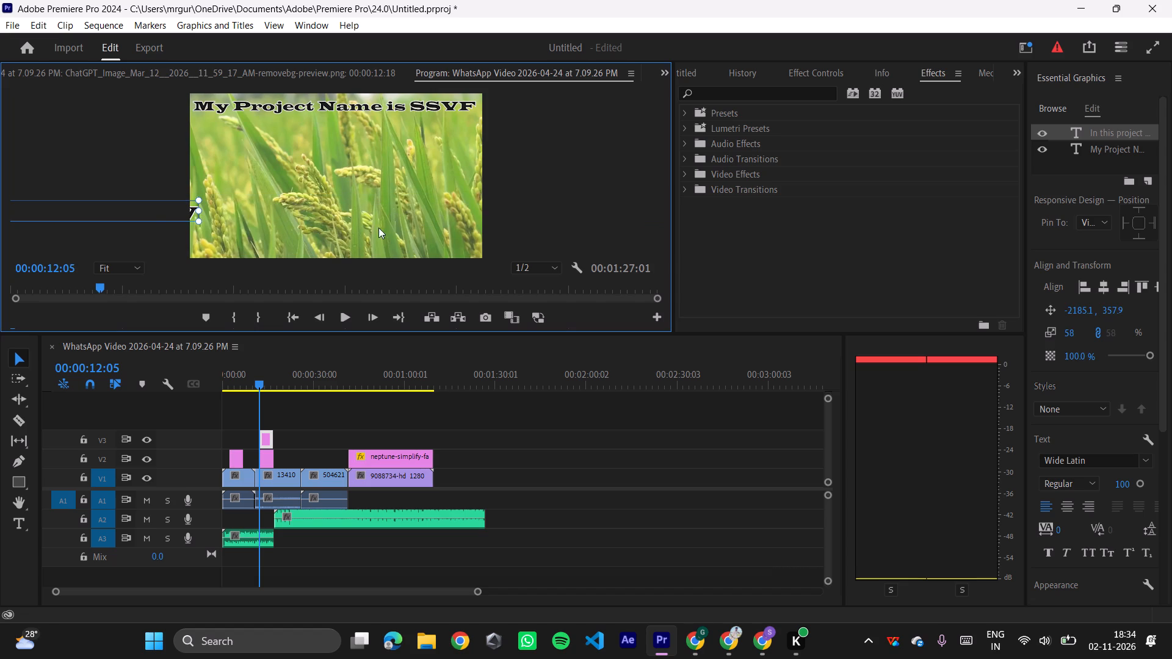
left_click_drag(148, 216, 445, 215)
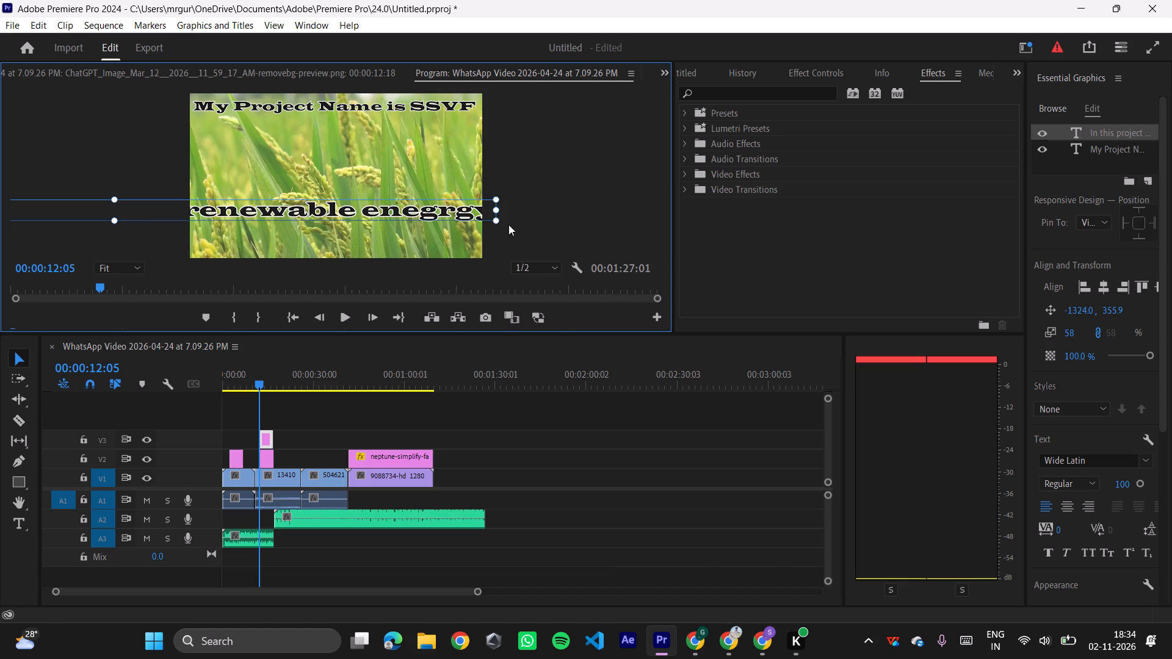
left_click_drag(501, 221, 345, 218)
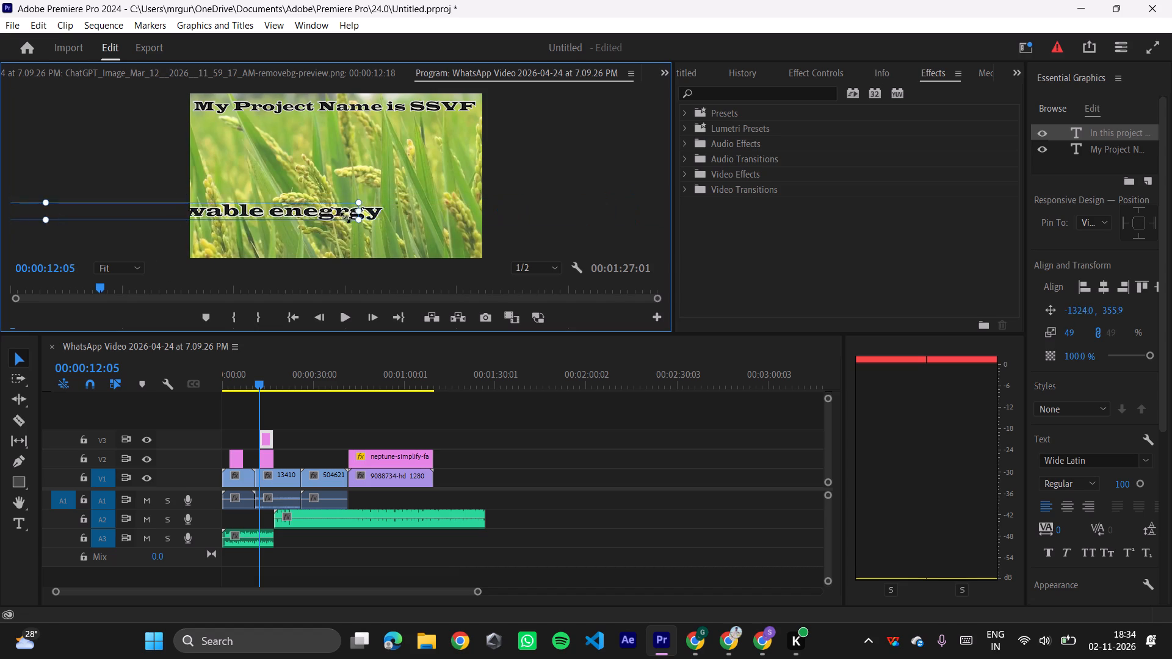
left_click_drag(345, 218, 311, 212)
left_click_drag(68, 212, 68, 212)
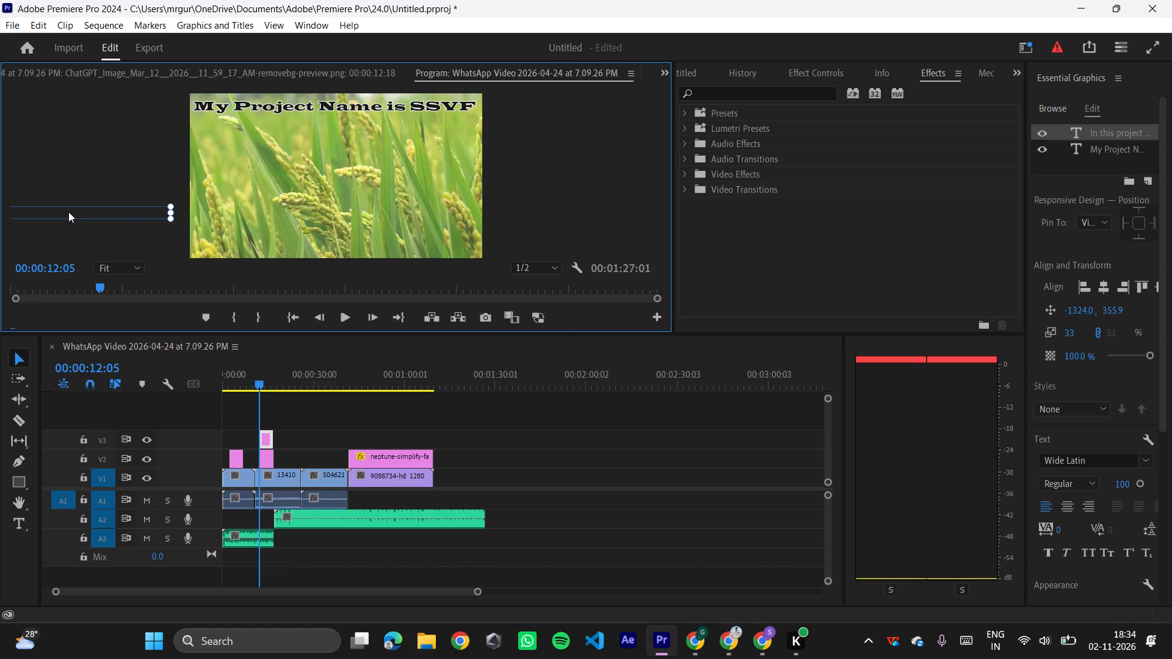
left_click_drag(68, 212, 385, 189)
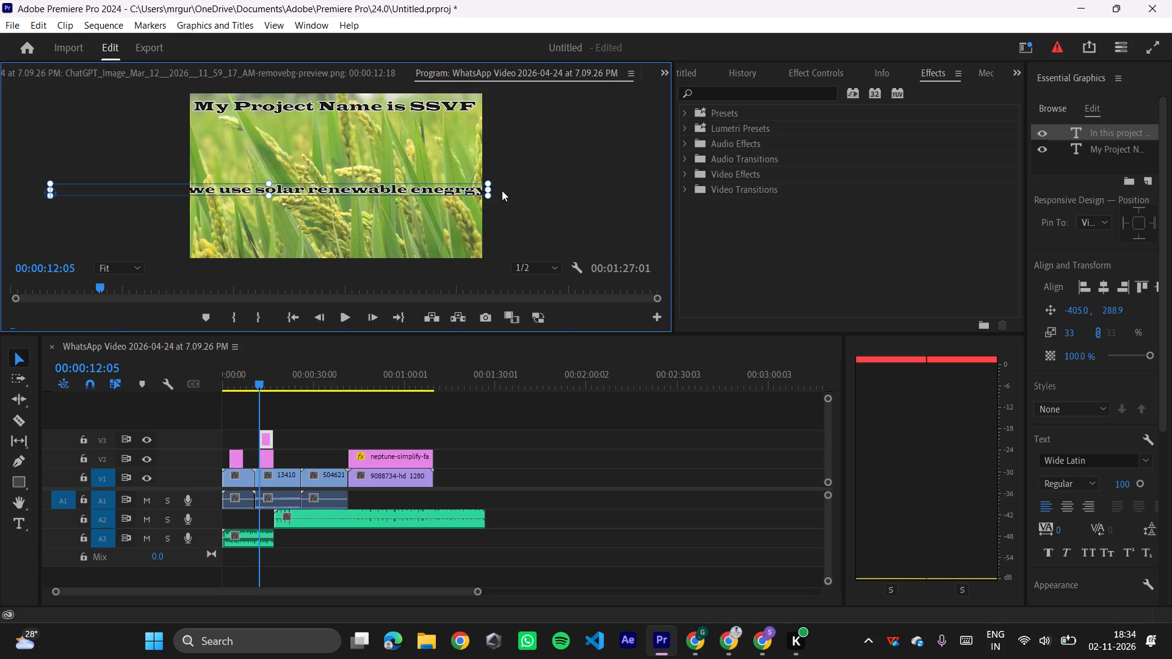
left_click_drag(489, 195, 450, 196)
Open the solar energy caption's text for editing and widen the Essential Graphics panel to show full layer names.
left_click(256, 187)
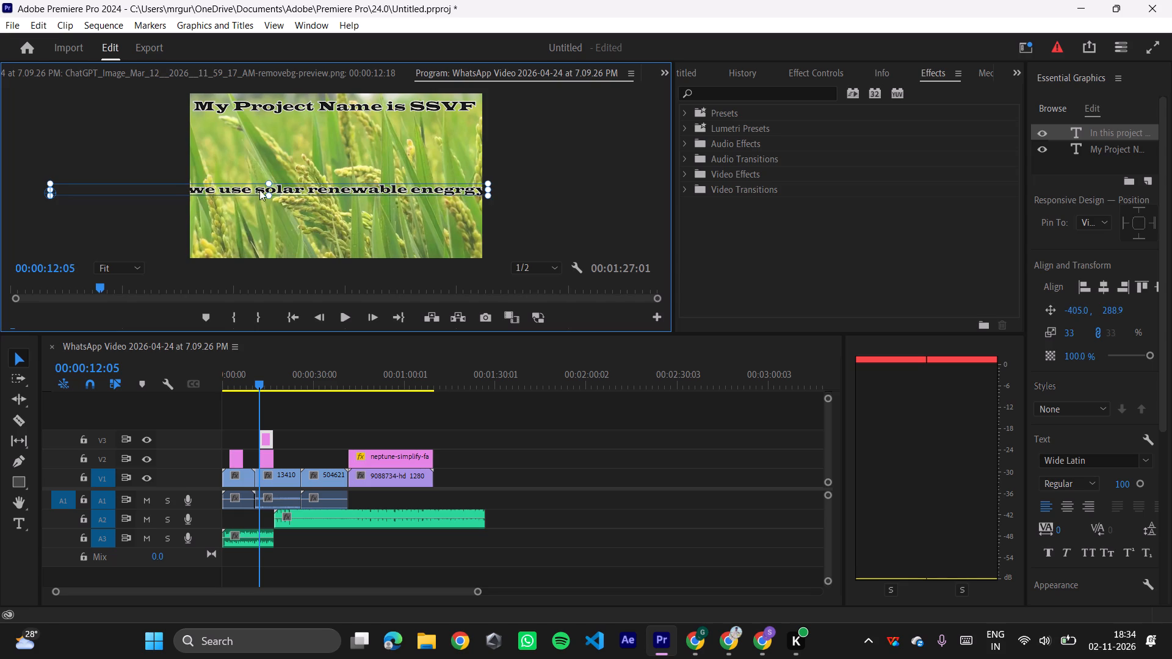
left_click(250, 188)
left_click(1080, 129)
double_click(1080, 131)
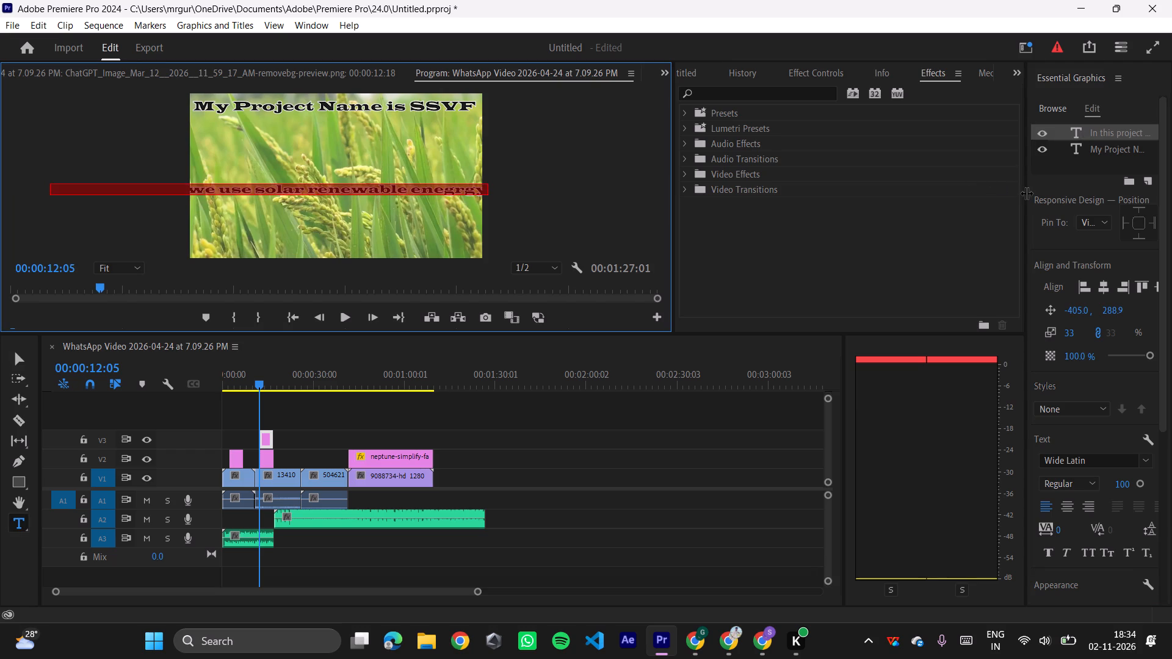
left_click_drag(1026, 193, 851, 221)
left_click(957, 132)
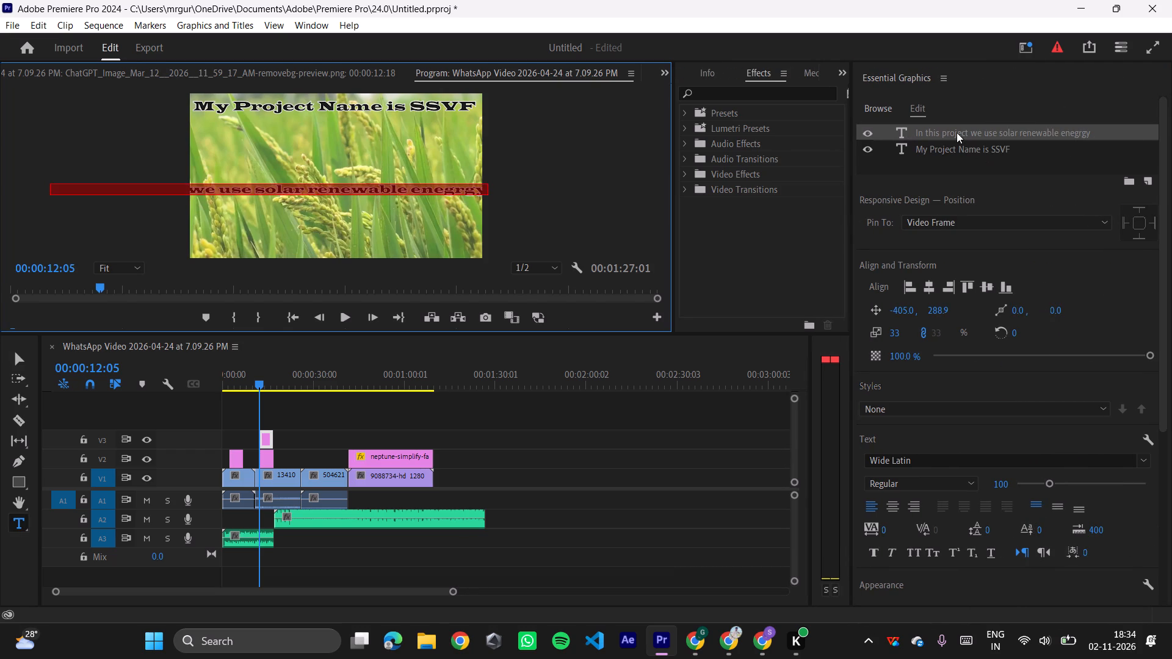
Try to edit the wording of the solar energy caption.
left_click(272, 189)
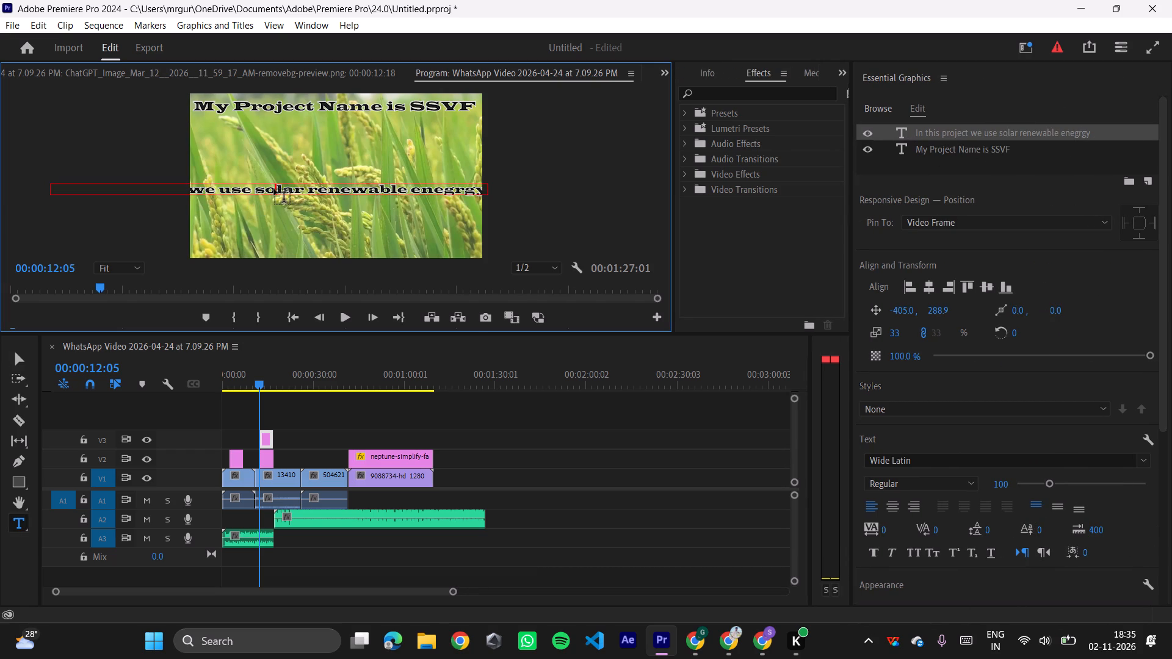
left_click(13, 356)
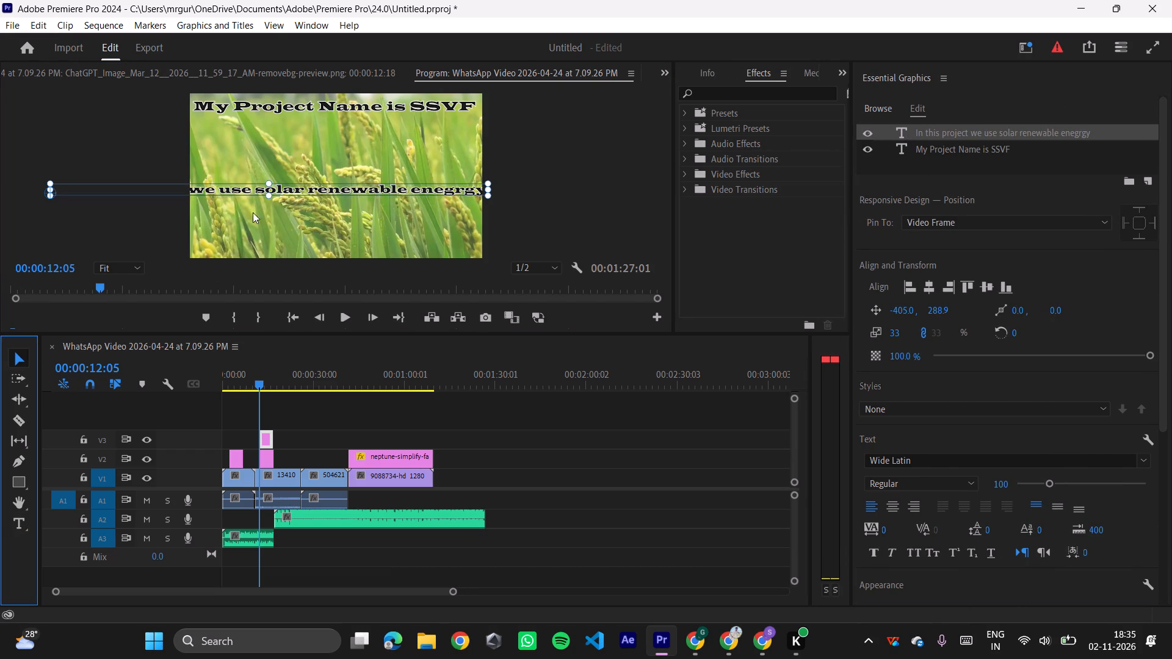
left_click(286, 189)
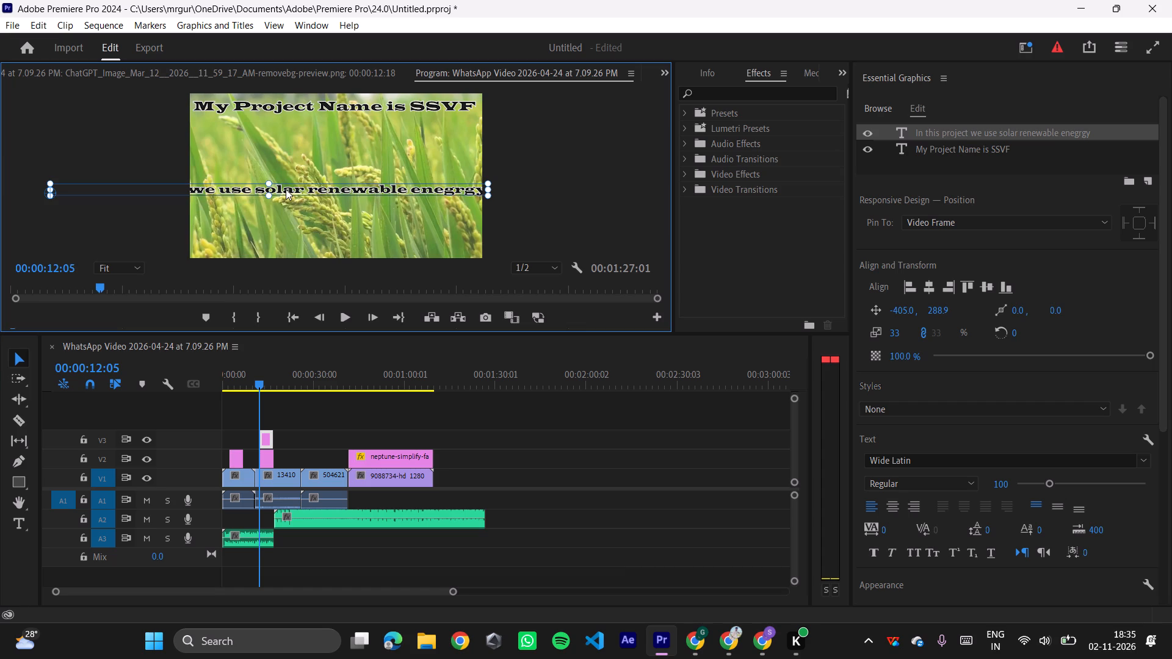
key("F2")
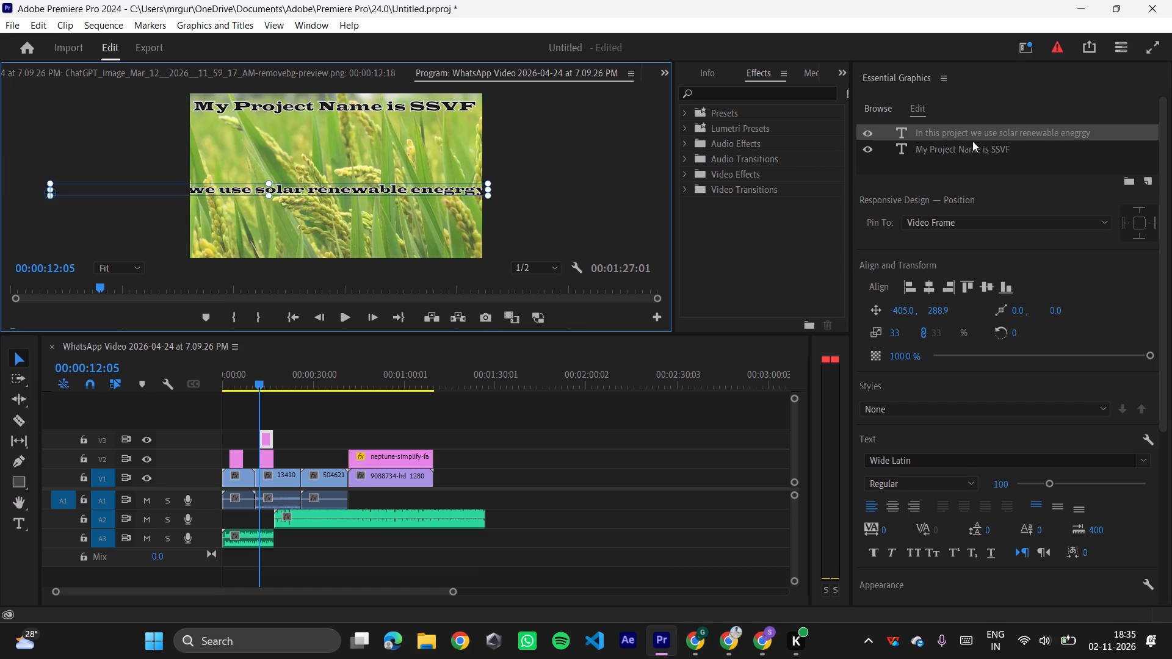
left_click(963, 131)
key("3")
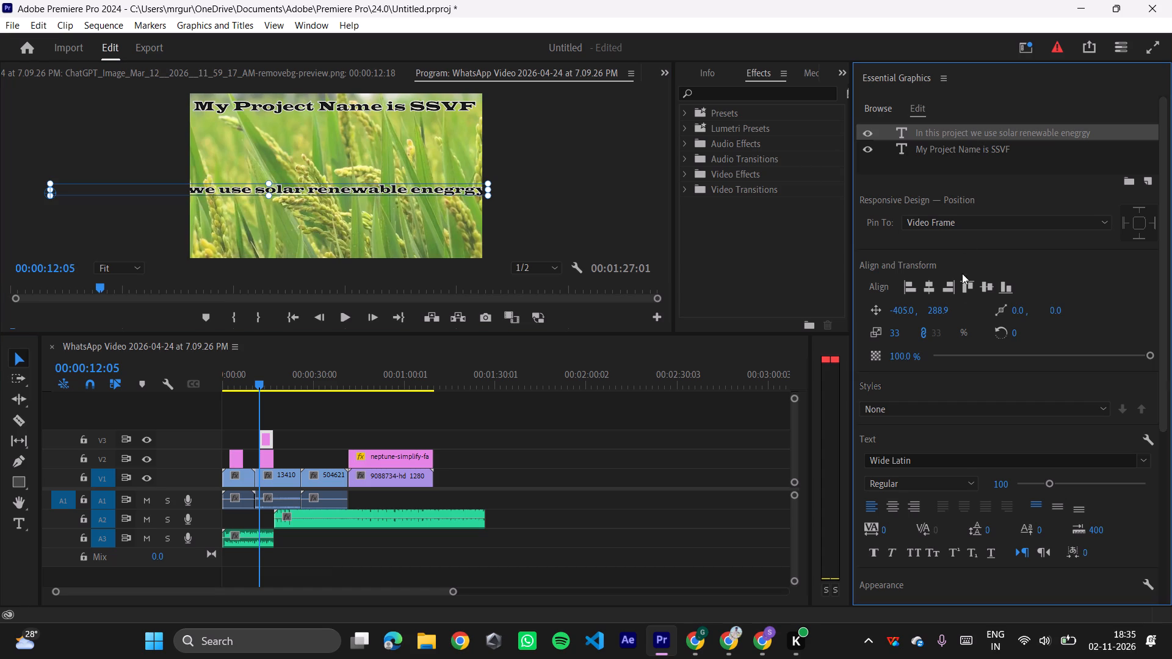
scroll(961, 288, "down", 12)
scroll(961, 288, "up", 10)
Scale the solar energy caption up to 67%.
left_click_drag(486, 197, 372, 209)
Break the solar energy caption onto two lines so that the second line starts with "we use".
left_click(315, 179)
double_click(318, 179)
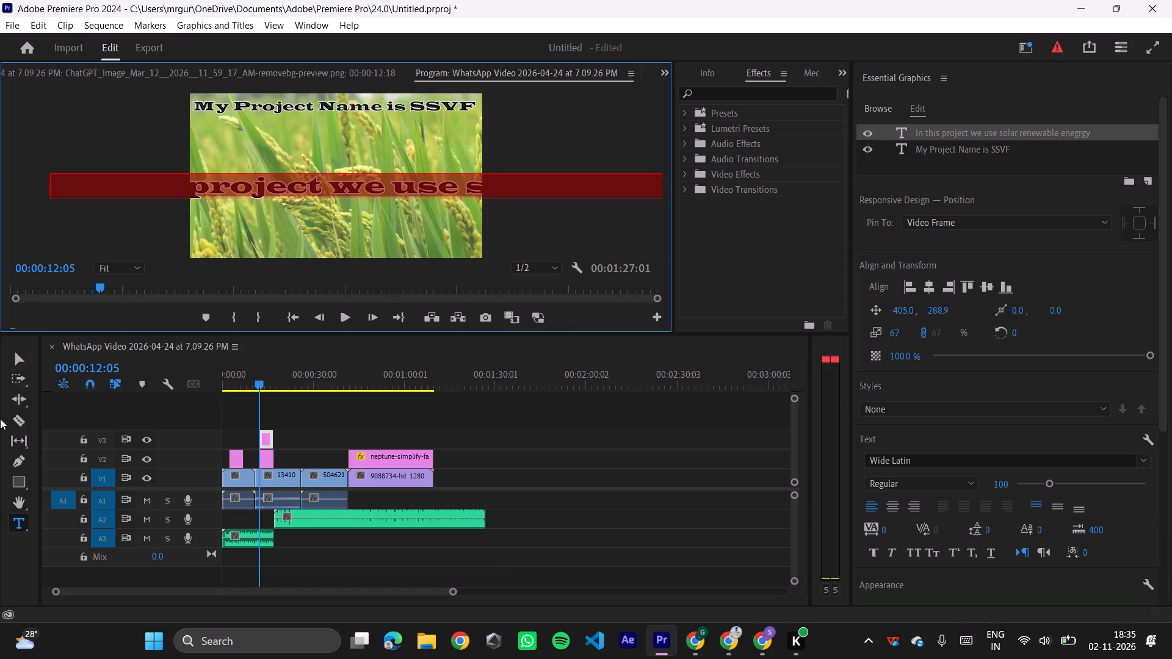
left_click(250, 200)
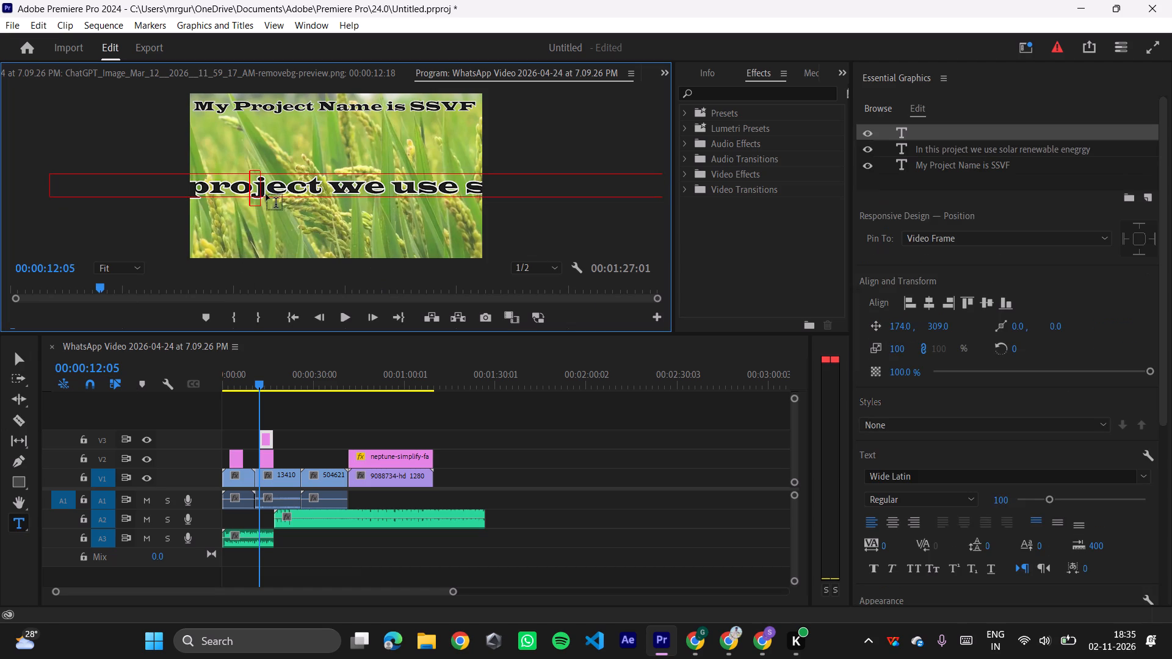
left_click(299, 178)
key("space")
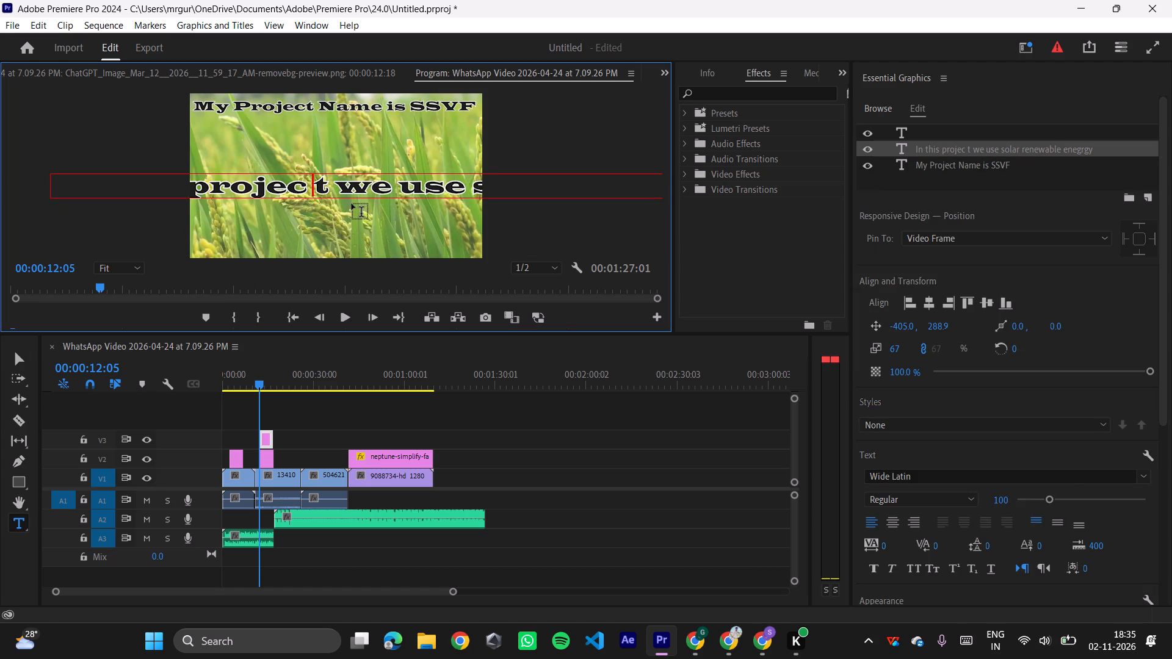
key("BackSpace")
key("Right")
key("Right")
key("Return")
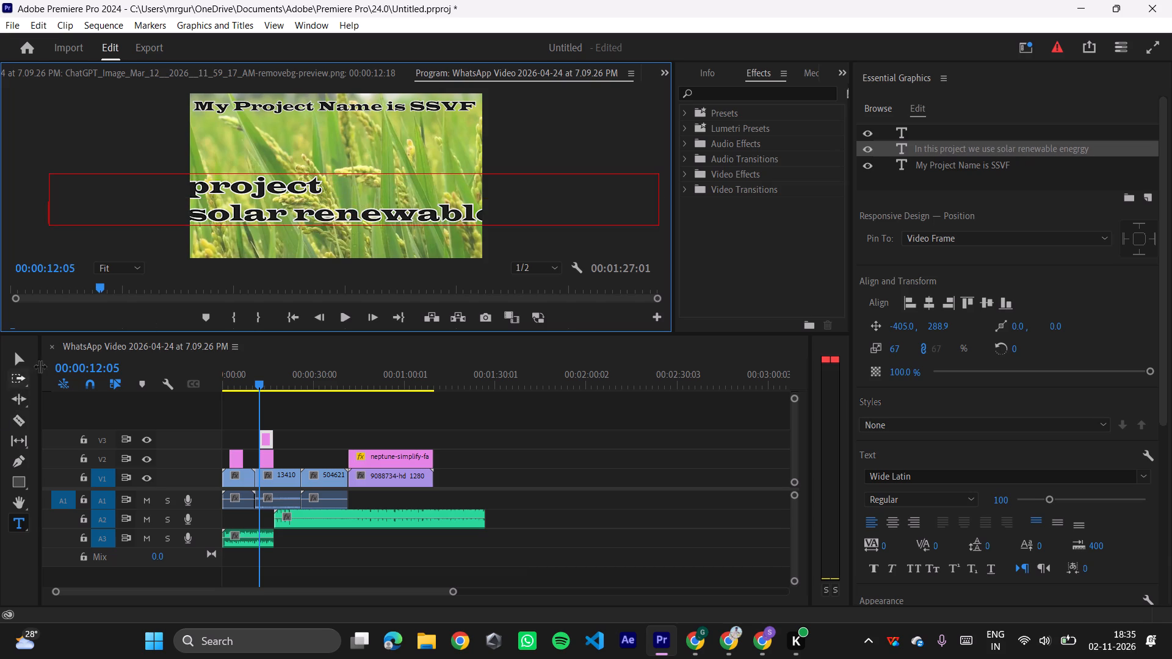
Scale the two-line solar energy caption to 22% and move it just beneath the "My Project Name is SSVF" title.
left_click(18, 353)
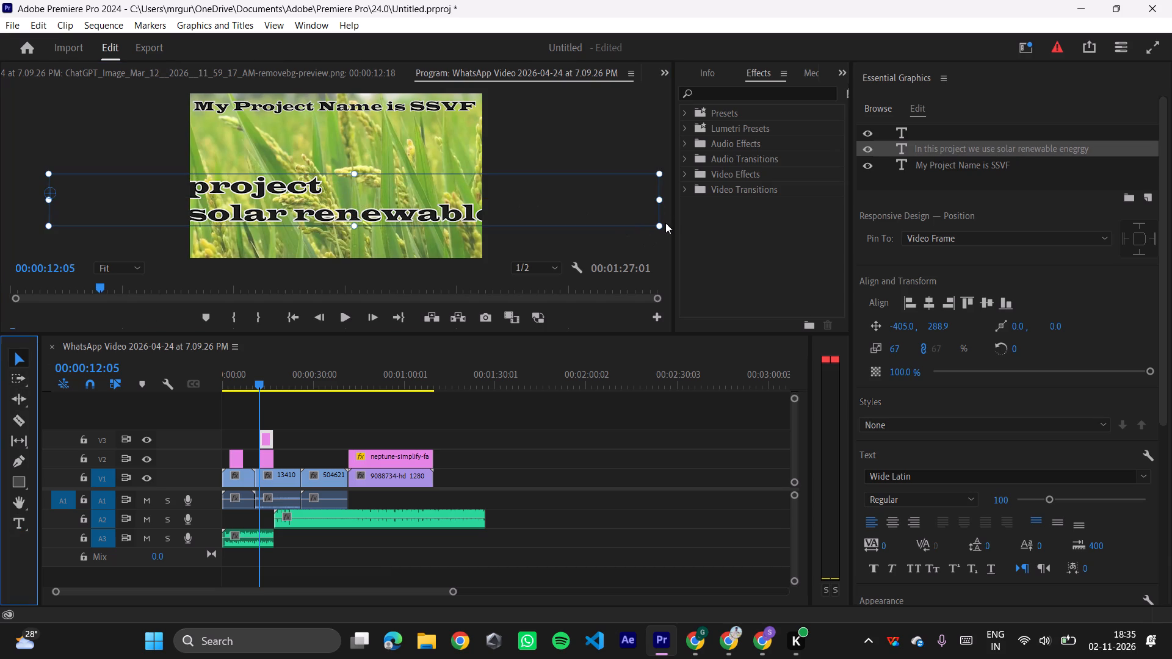
left_click_drag(657, 226, 301, 206)
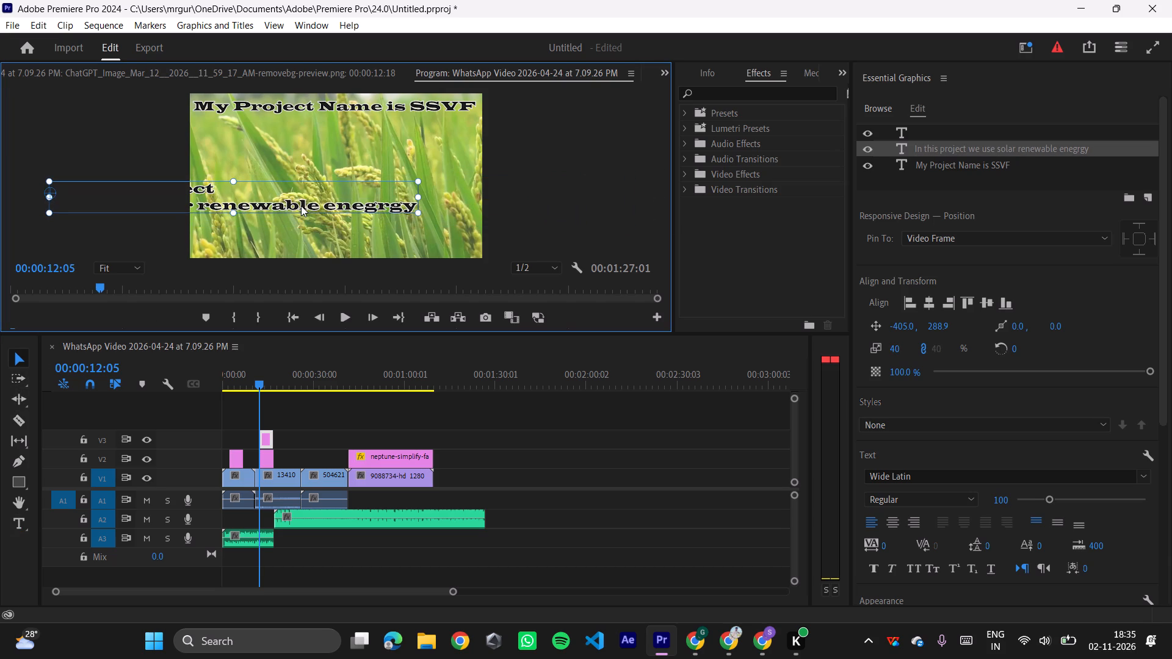
left_click_drag(421, 213, 419, 212)
left_click_drag(419, 212, 363, 199)
left_click_drag(212, 190, 377, 167)
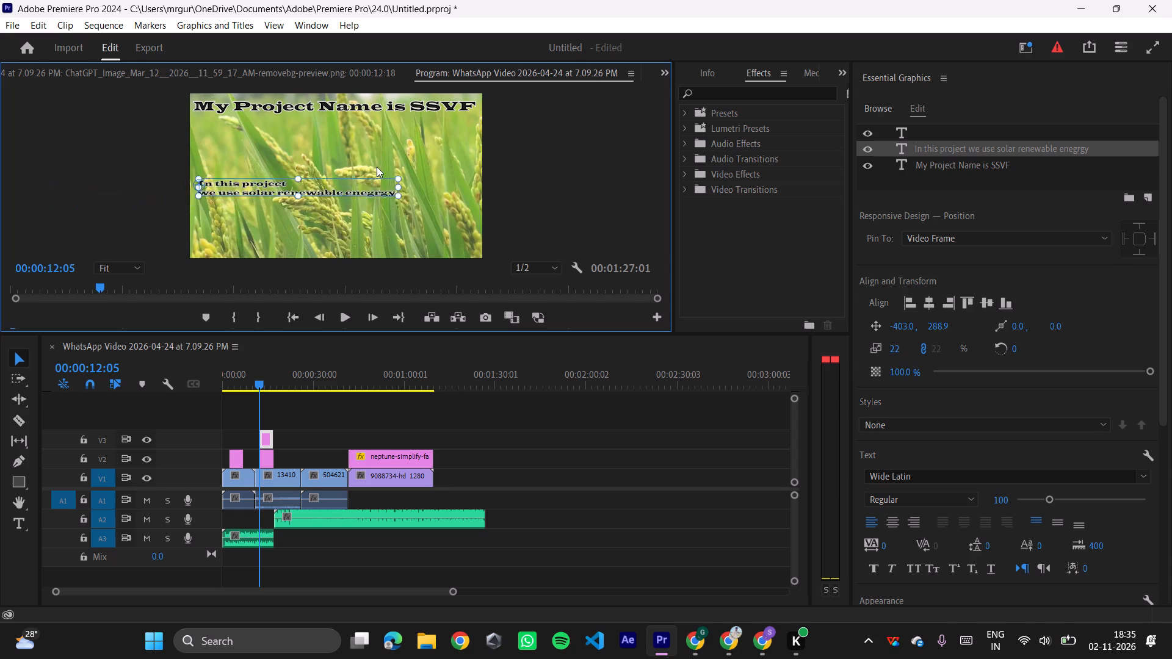
left_click_drag(377, 167, 365, 131)
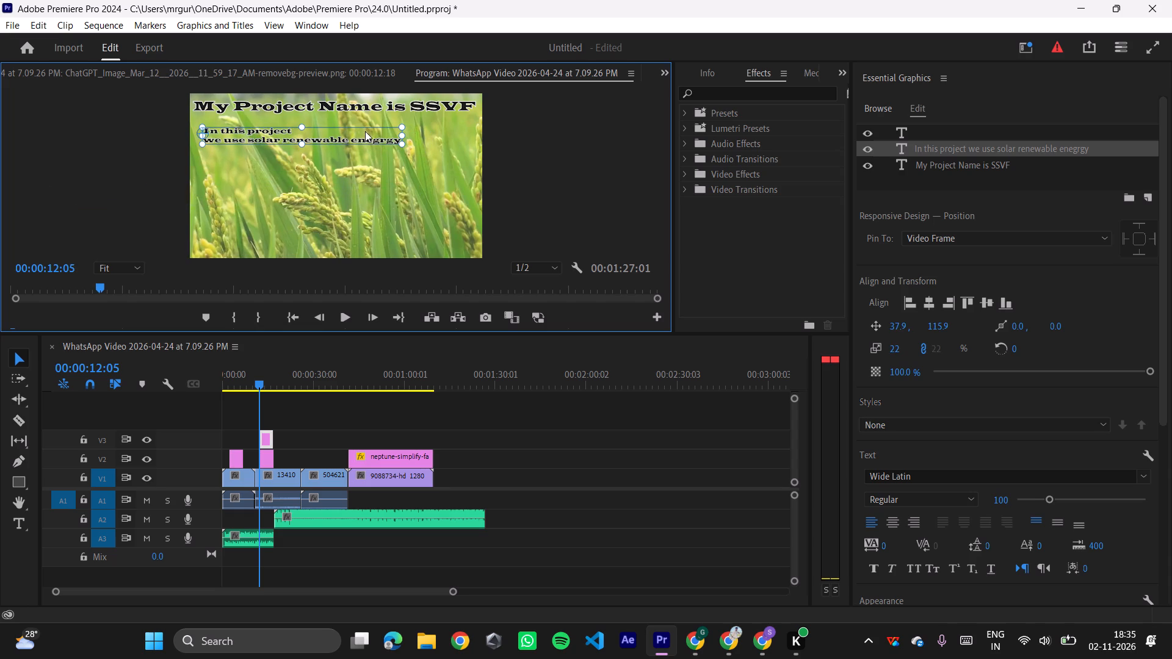
left_click_drag(365, 131, 364, 131)
left_click(358, 182)
left_click(244, 143)
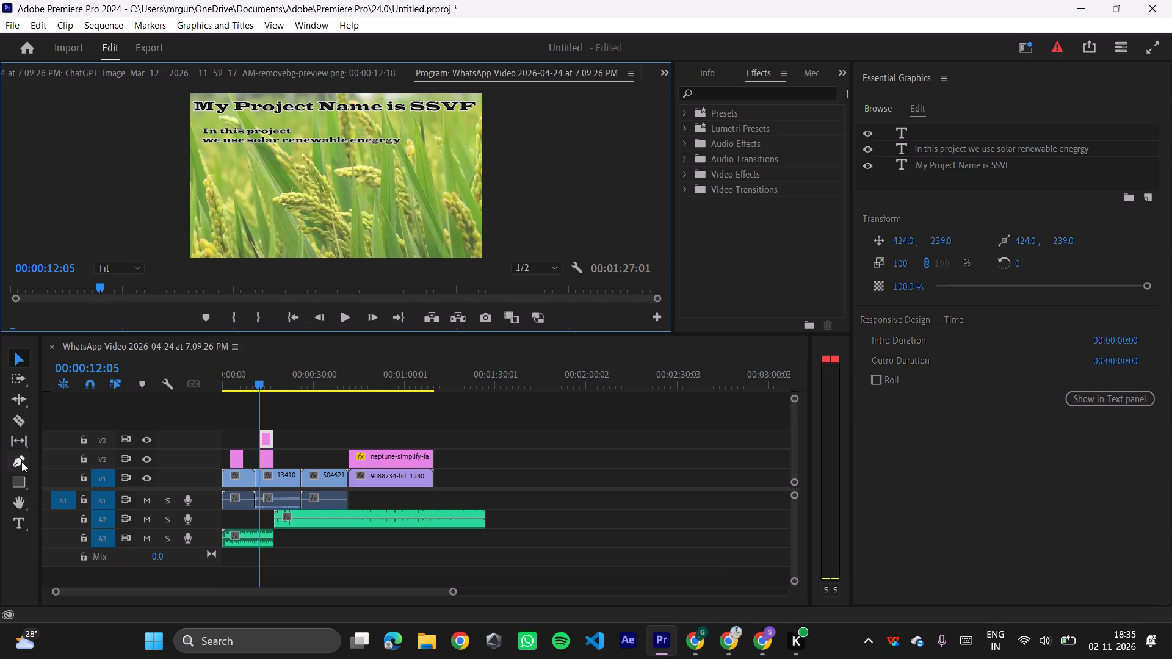
Add a text layer reading "Next one is Aurdino" at font size 43 below the solar energy caption.
left_click(21, 521)
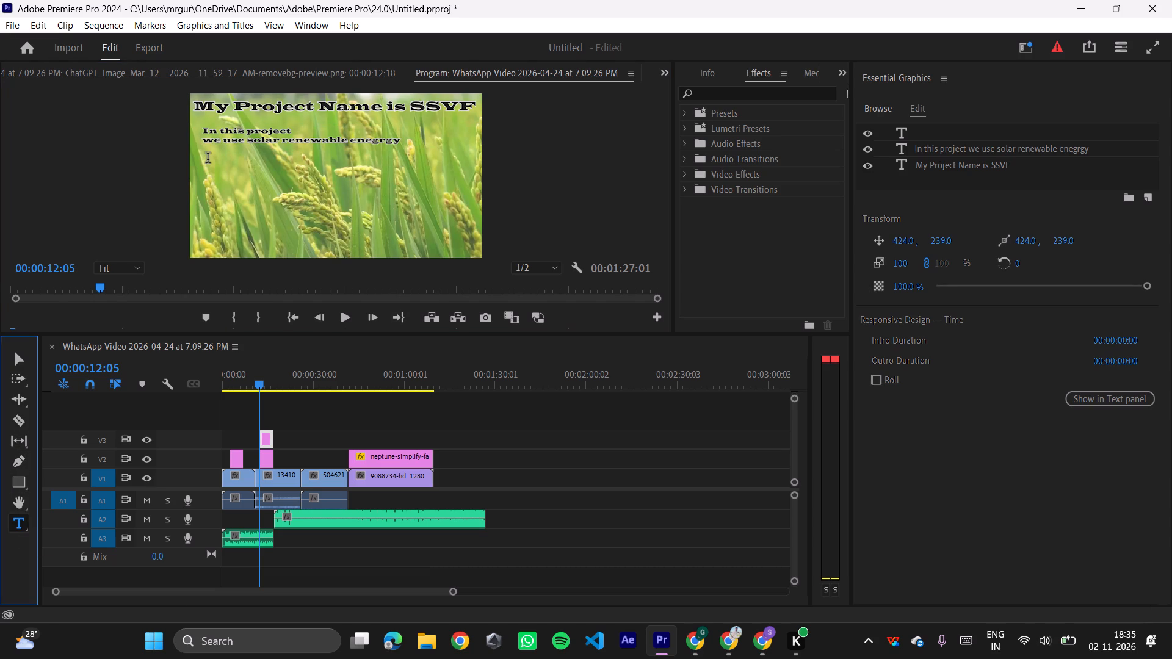
left_click(208, 159)
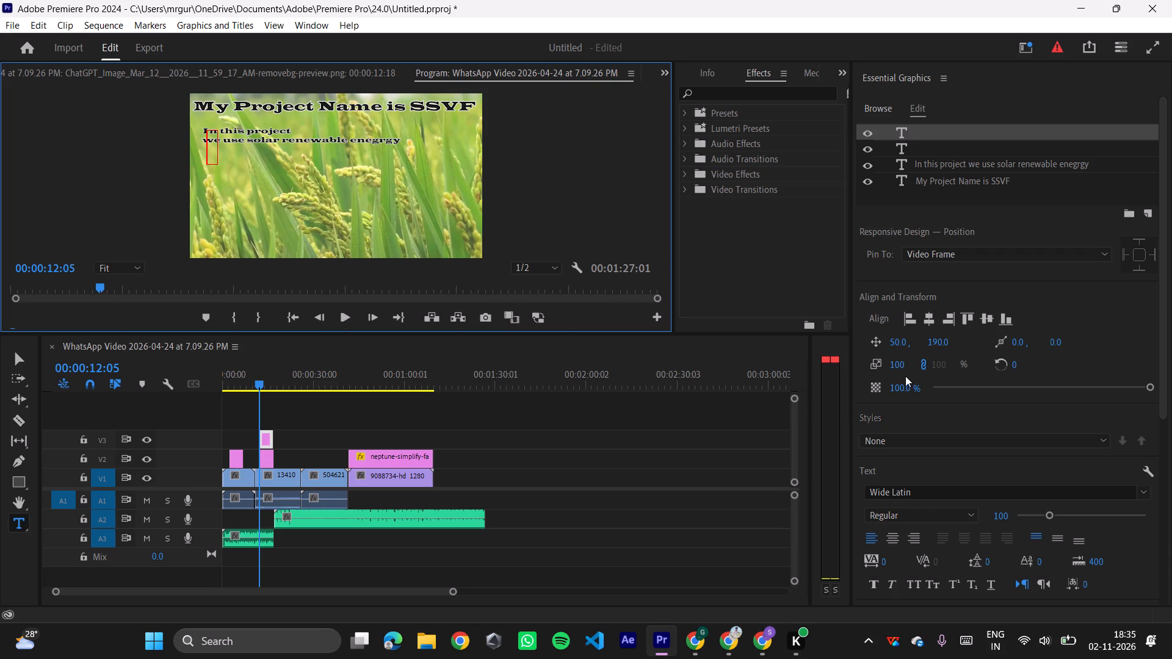
scroll(949, 438, "down", 2)
left_click_drag(1051, 515, 1043, 517)
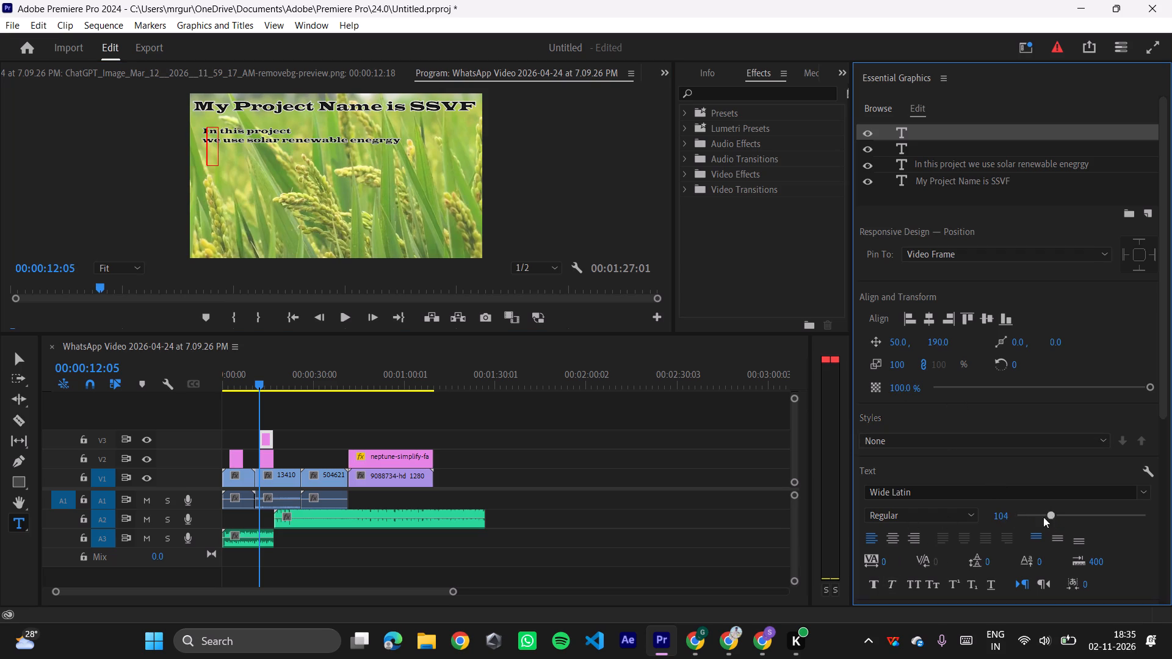
left_click_drag(1043, 517, 1029, 522)
type("Next")
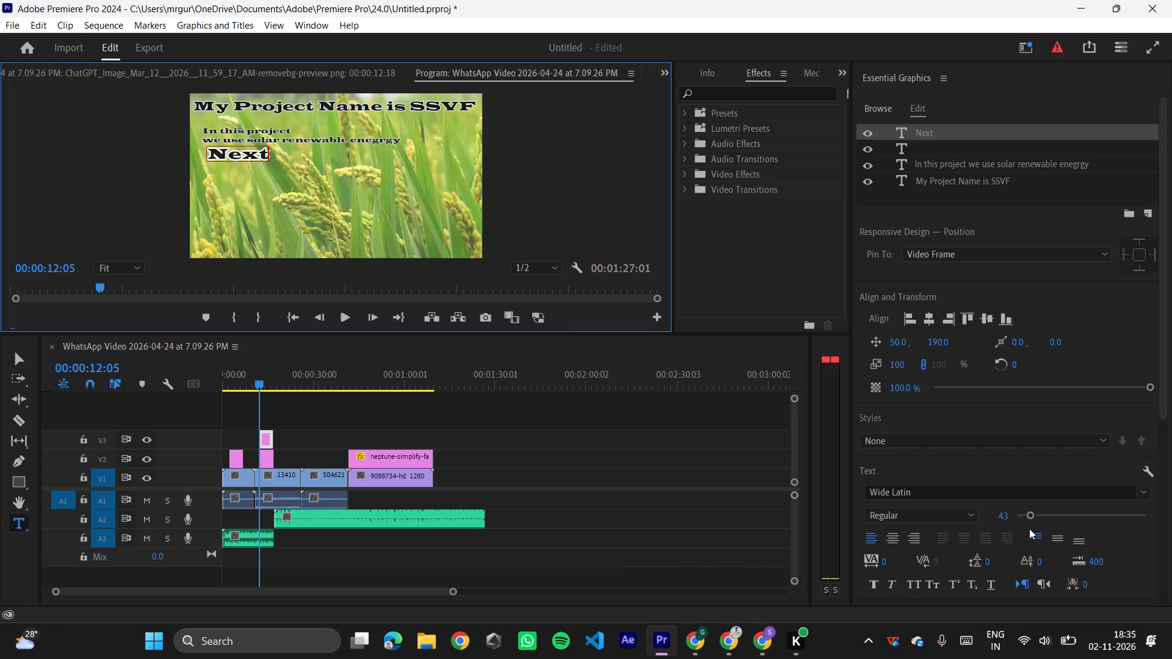
key("space")
key("space")
type("one")
key("space")
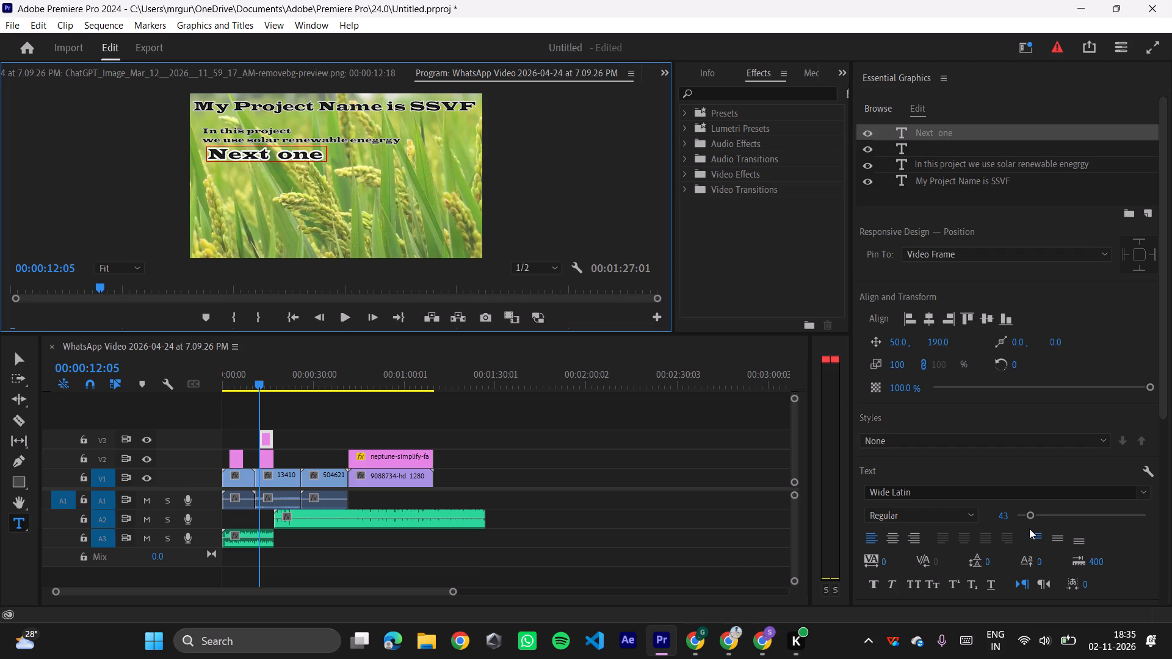
type("is")
key("space")
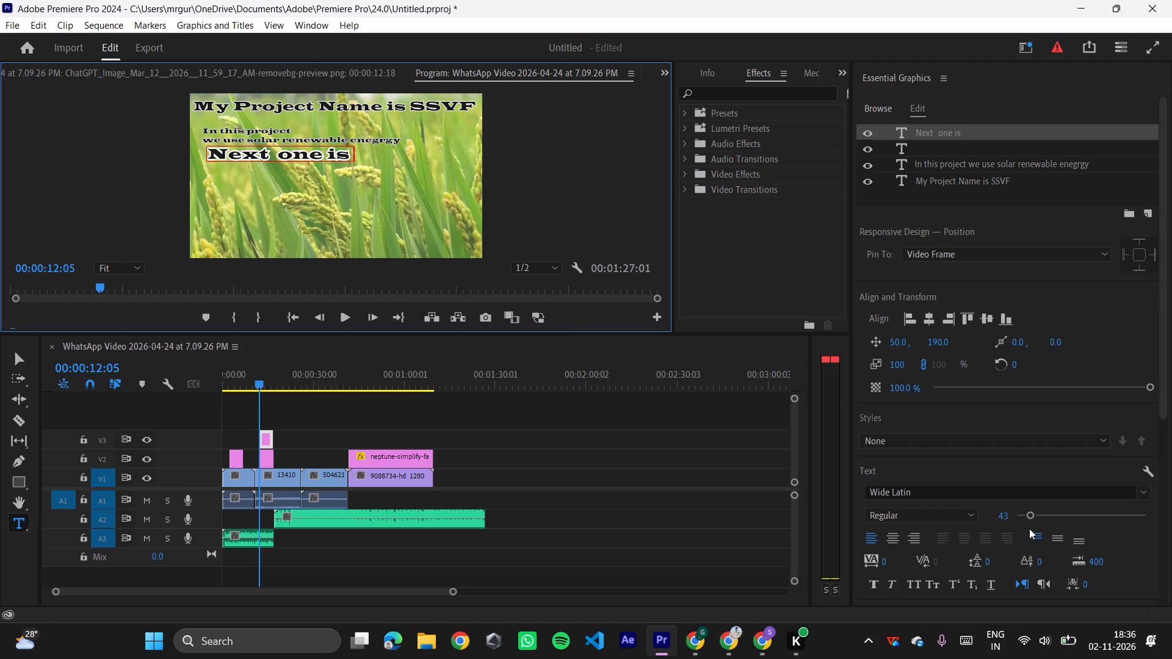
type("Au")
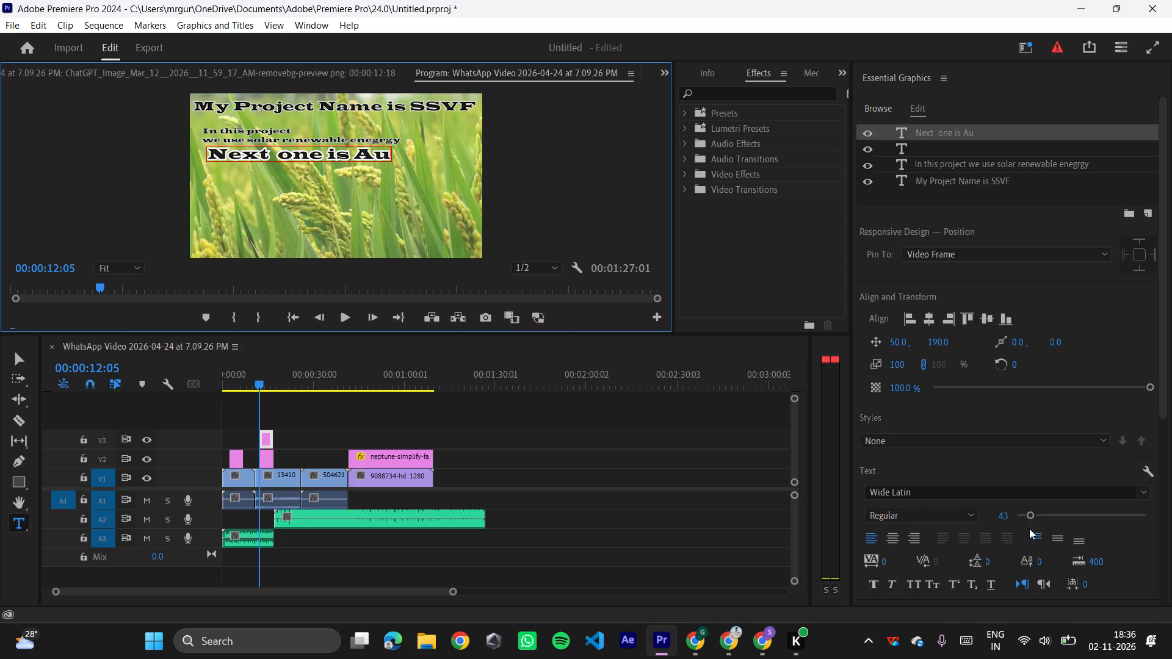
key("r")
type("dinp")
key("BackSpace")
type("o")
key("space")
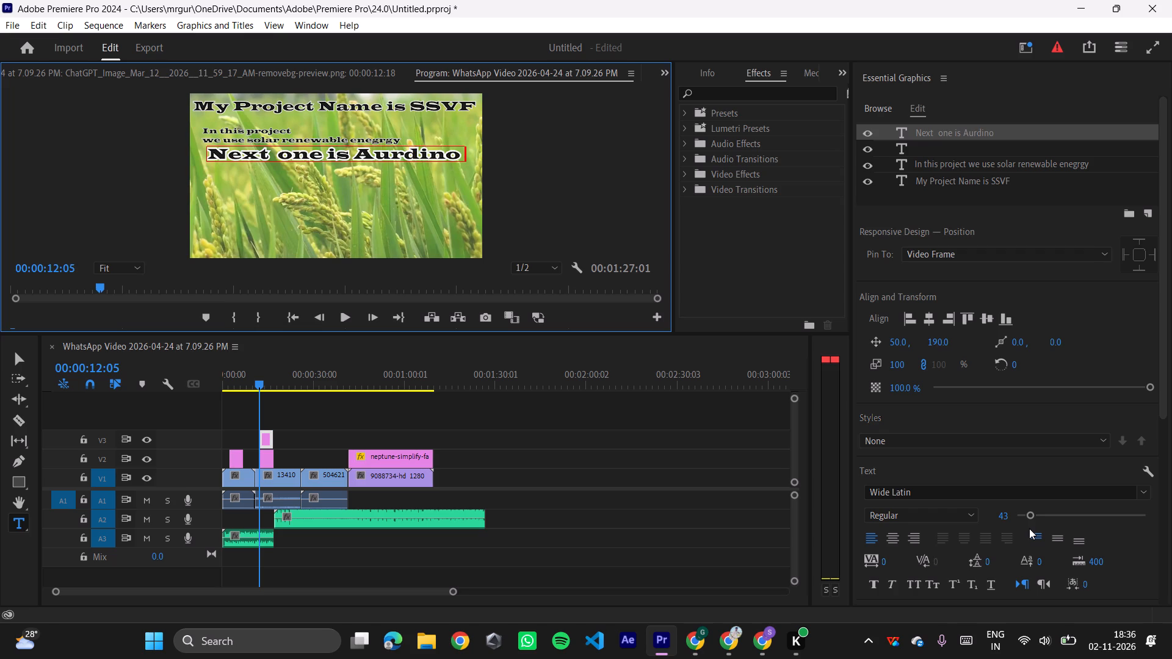
key("Return")
key("BackSpace")
left_click(591, 503)
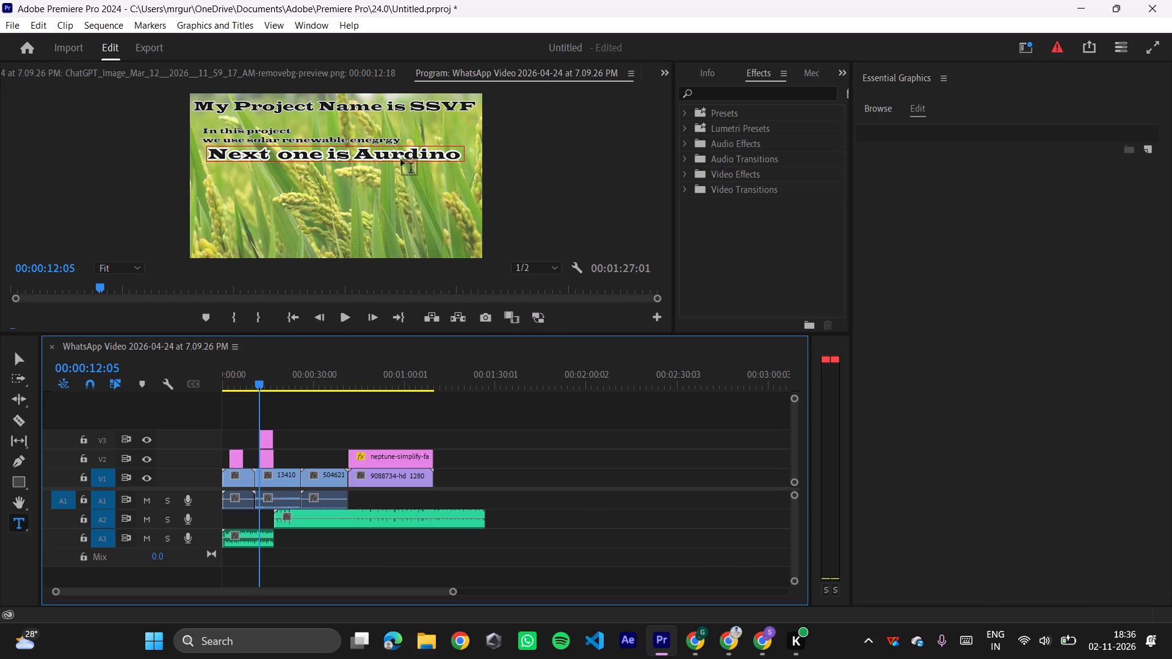
Add a separate text graphic reading "Control the motors" below the "Next one is Aurdino" caption.
left_click(205, 171)
type("Cio")
key("BackSpace")
key("BackSpace")
type("ontrol the motoars")
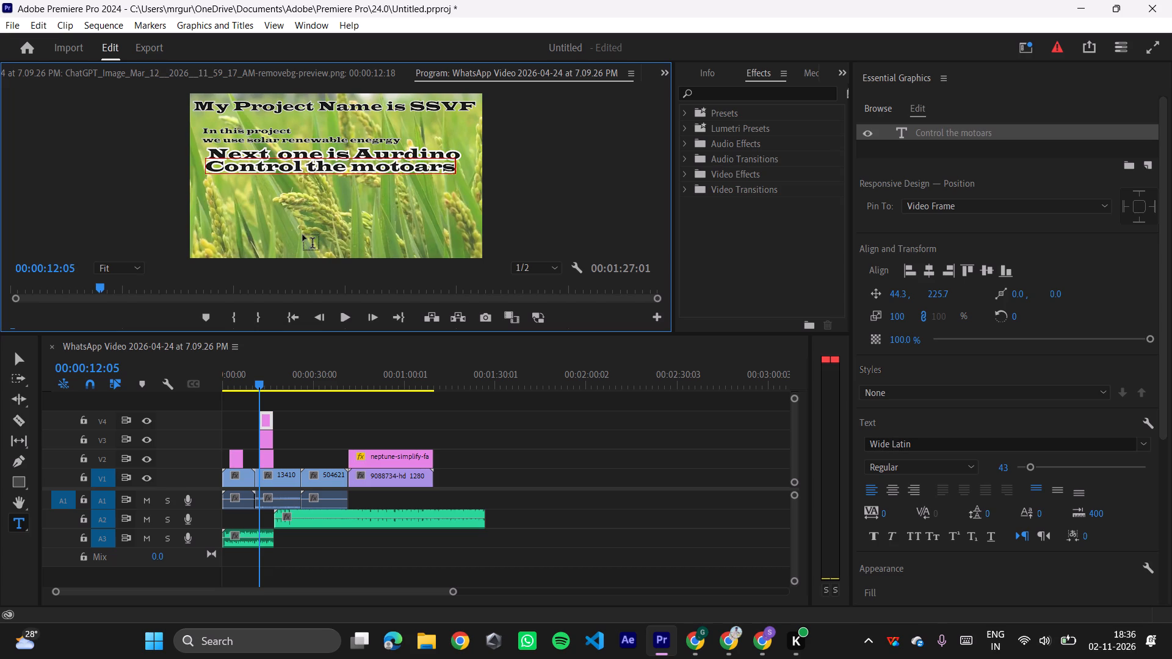
key("BackSpace")
key("equal")
key("BackSpace")
key("BackSpace")
key("BackSpace")
type("rs")
Add a second line reading "and Memory of the projectt" to the motors caption.
key("Return")
type("and")
key("space")
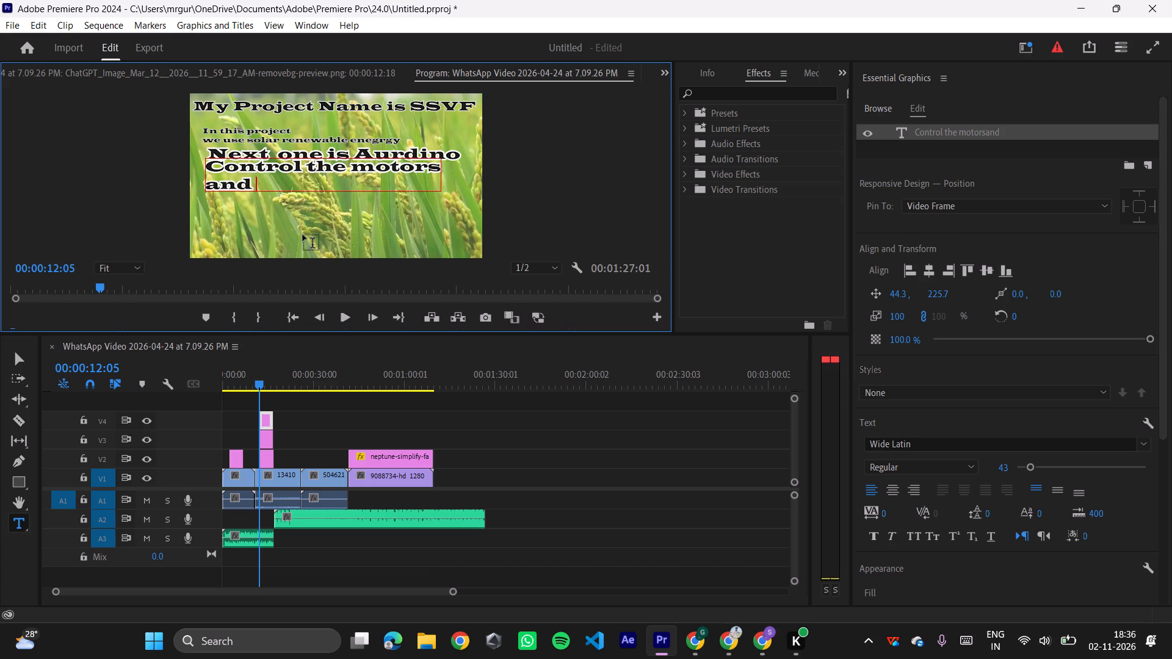
type("Men")
key("BackSpace")
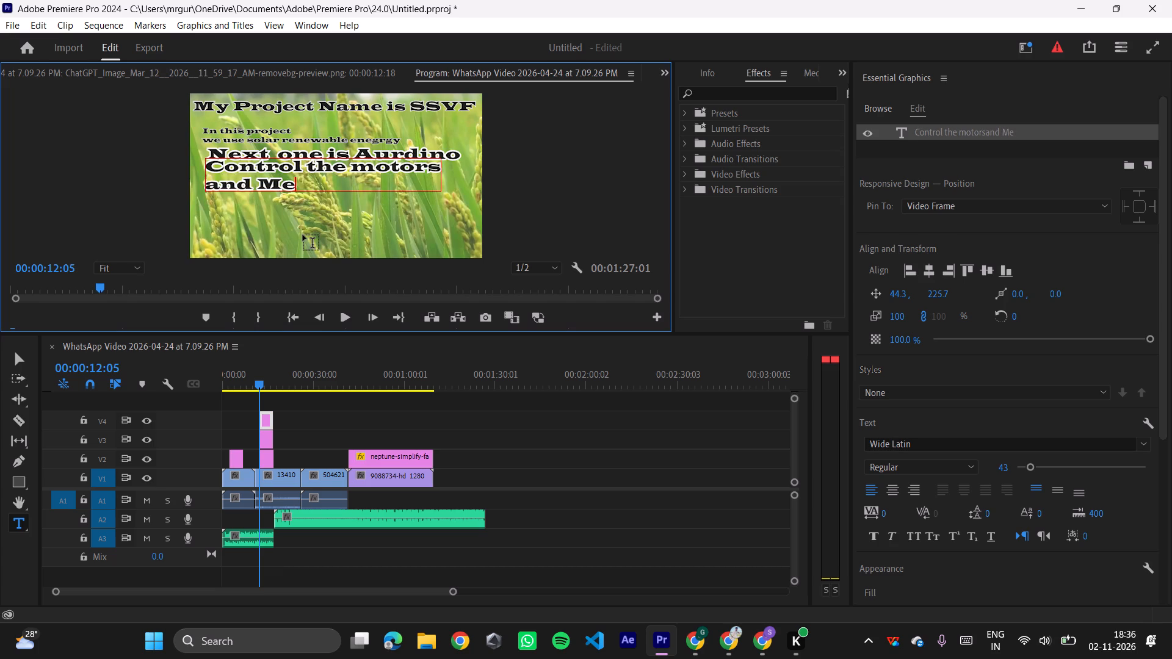
key("comma")
key("BackSpace")
type("mory of the")
key("space")
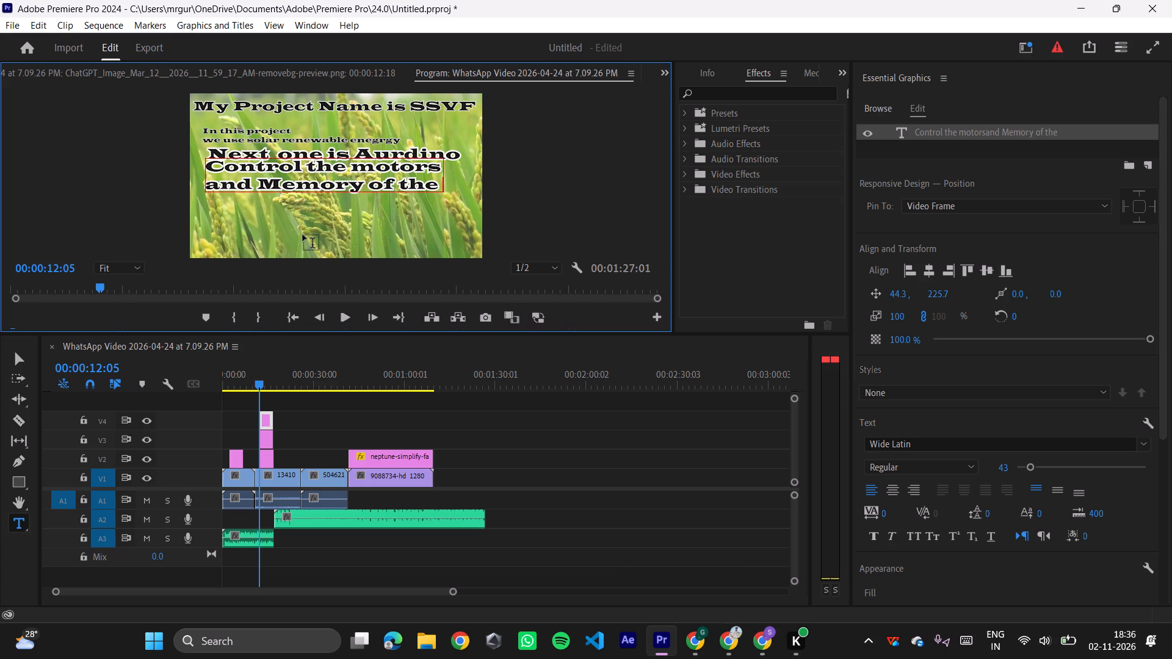
type("projectt")
key("space")
key("BackSpace")
key("Return")
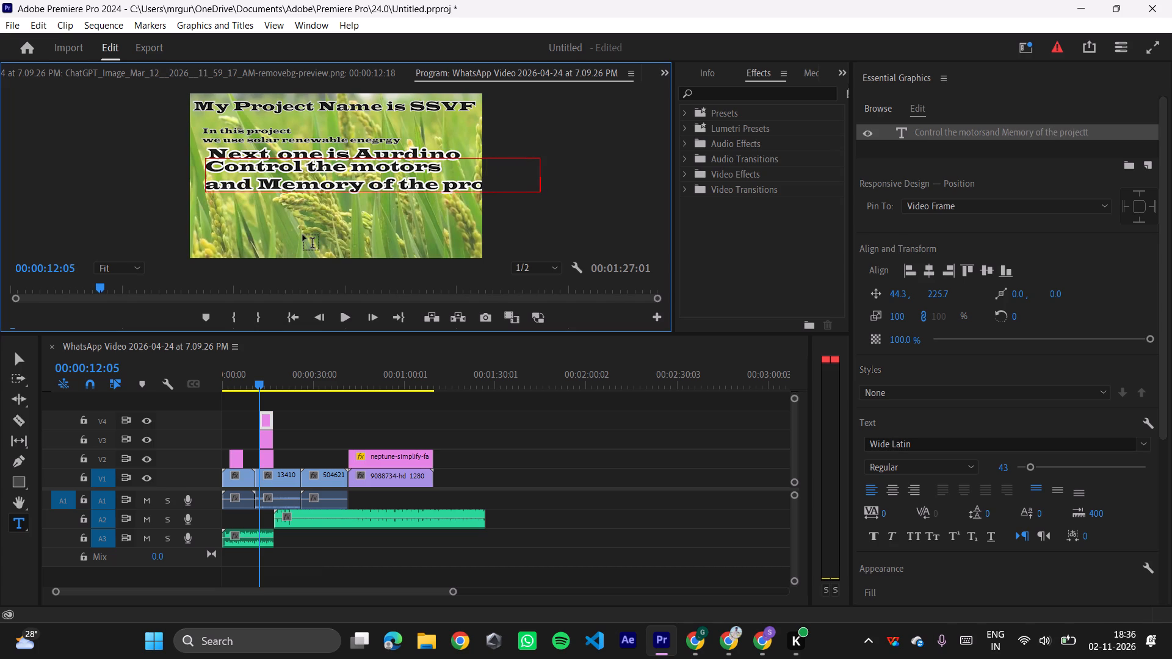
key("BackSpace")
left_click(436, 423)
Scale the motors caption to 49% and position it beneath the "Next one is Aurdino" line.
left_click(22, 350)
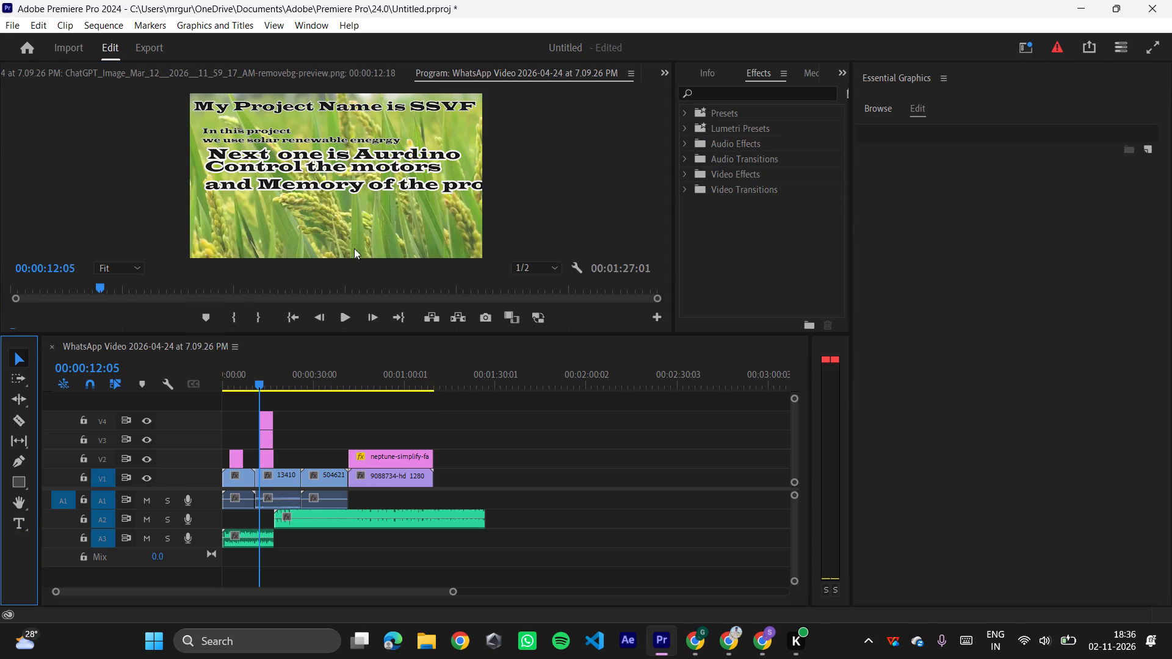
left_click_drag(318, 171, 311, 201)
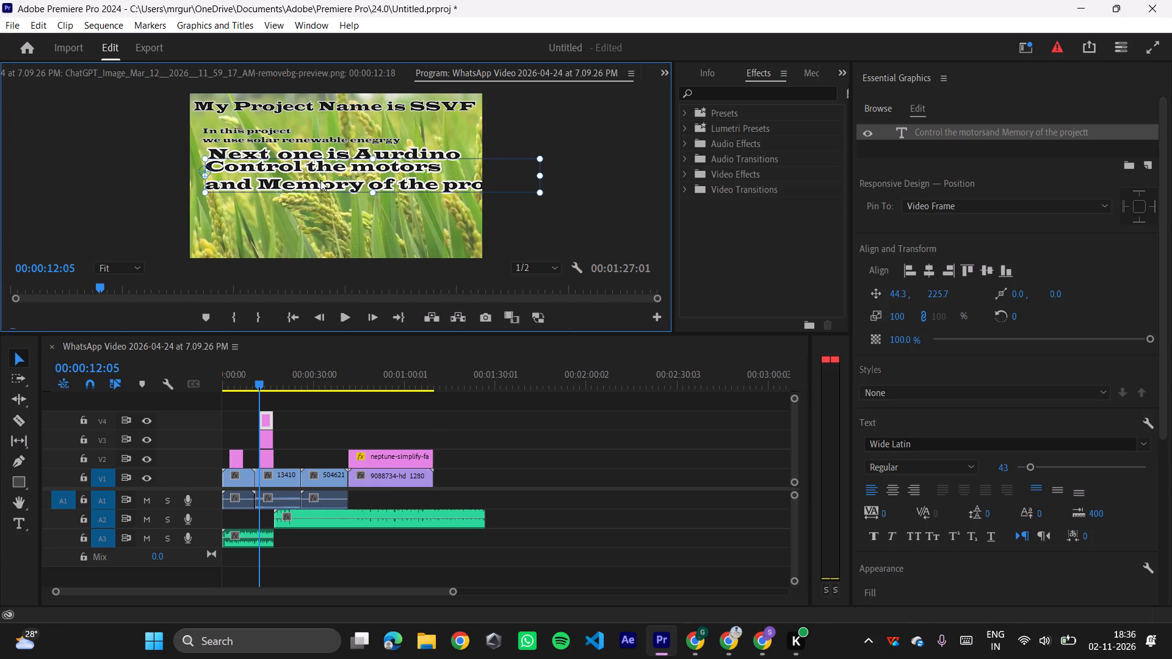
left_click_drag(320, 179, 302, 221)
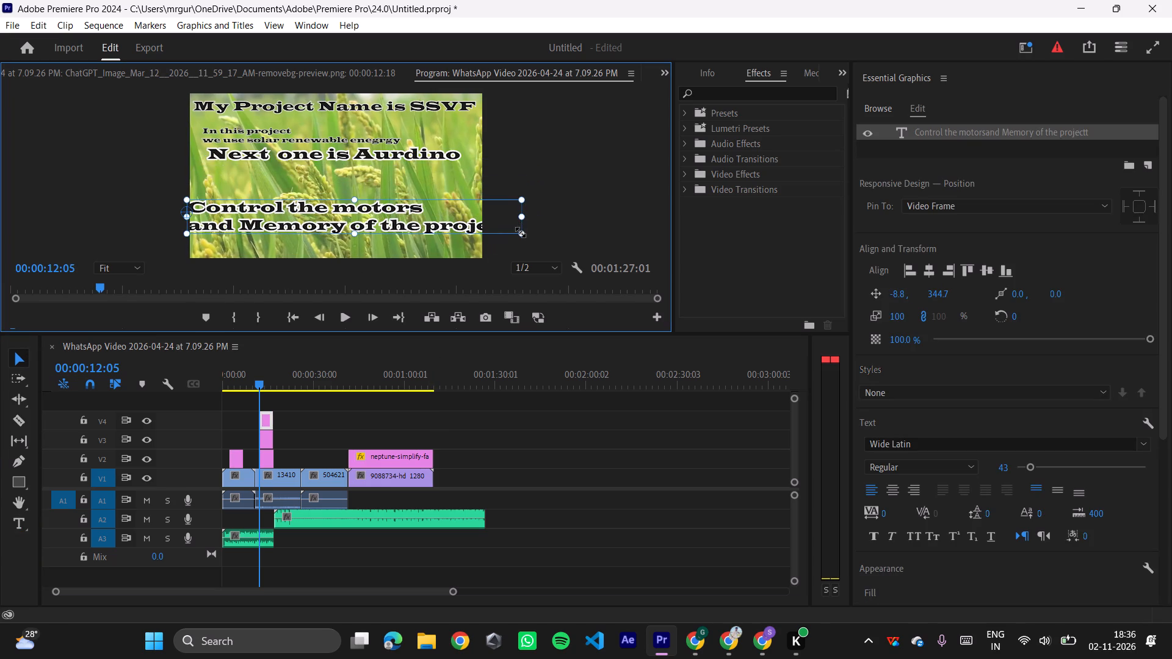
left_click_drag(521, 233, 425, 215)
left_click_drag(213, 214, 249, 196)
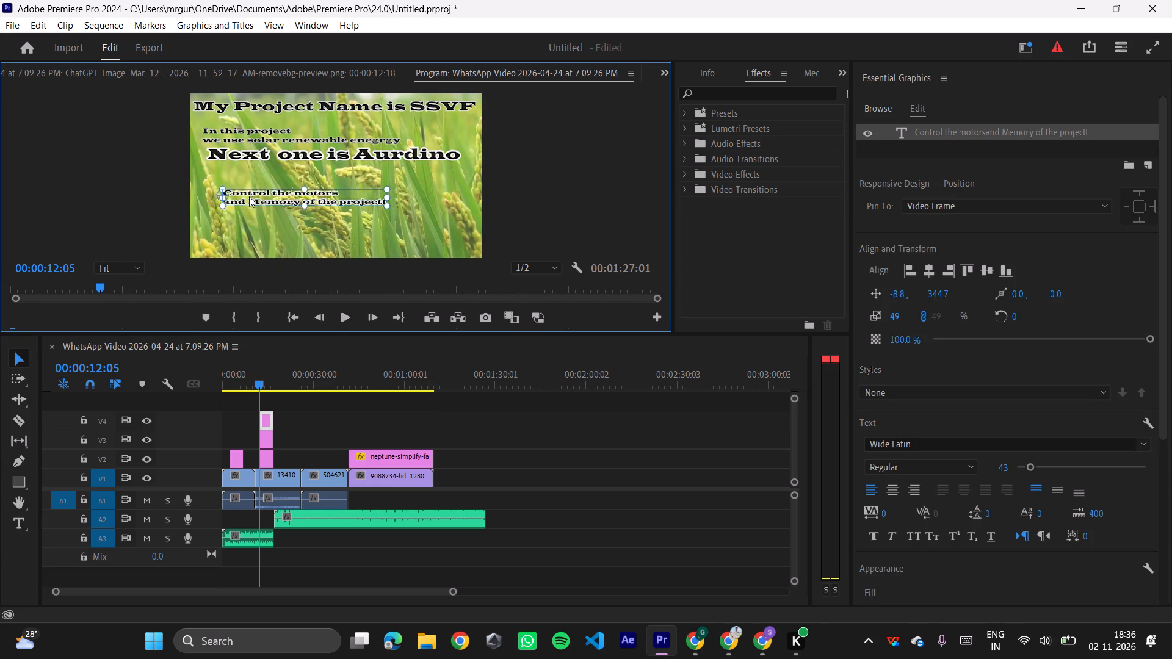
left_click_drag(249, 196, 225, 179)
Scale the "Next one is Aurdino" caption down to 65%.
left_click(326, 151)
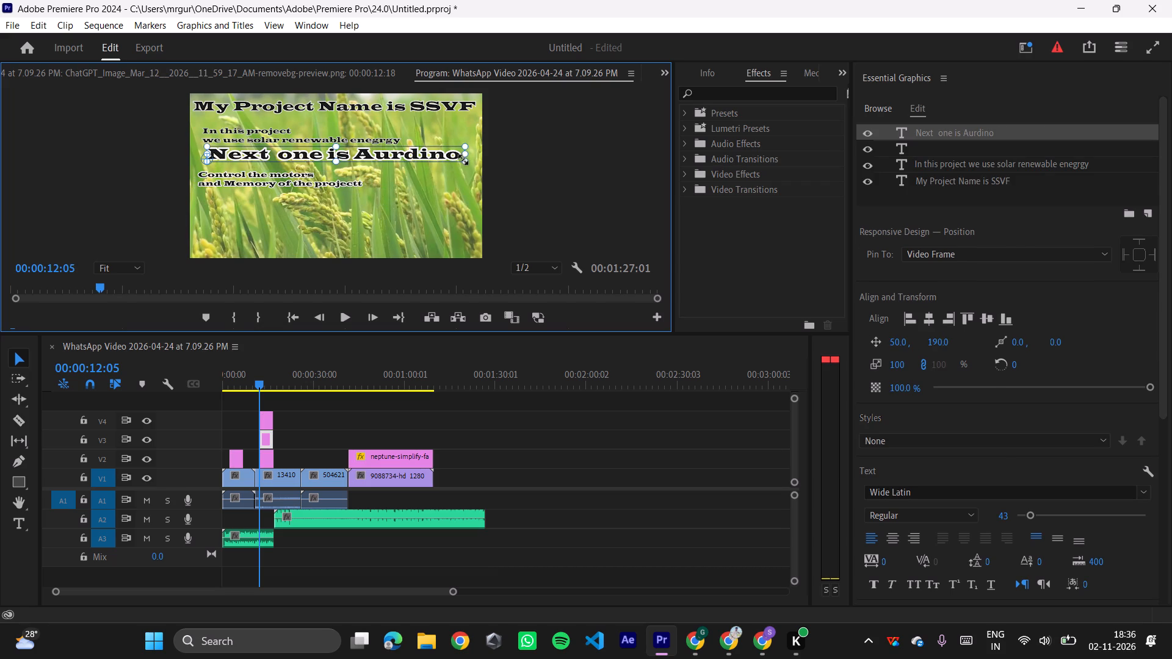
left_click_drag(463, 160, 305, 155)
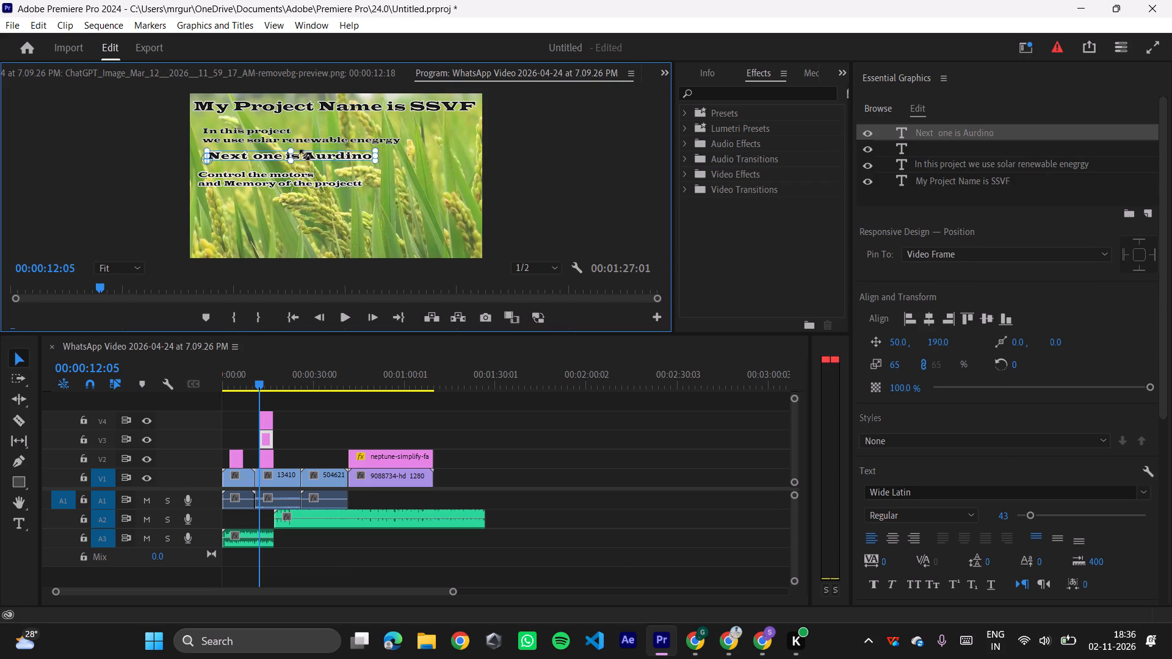
Scale the "Next one is Aurdino" caption down to 53% and position it at about 33, 186.
left_click_drag(305, 155, 275, 157)
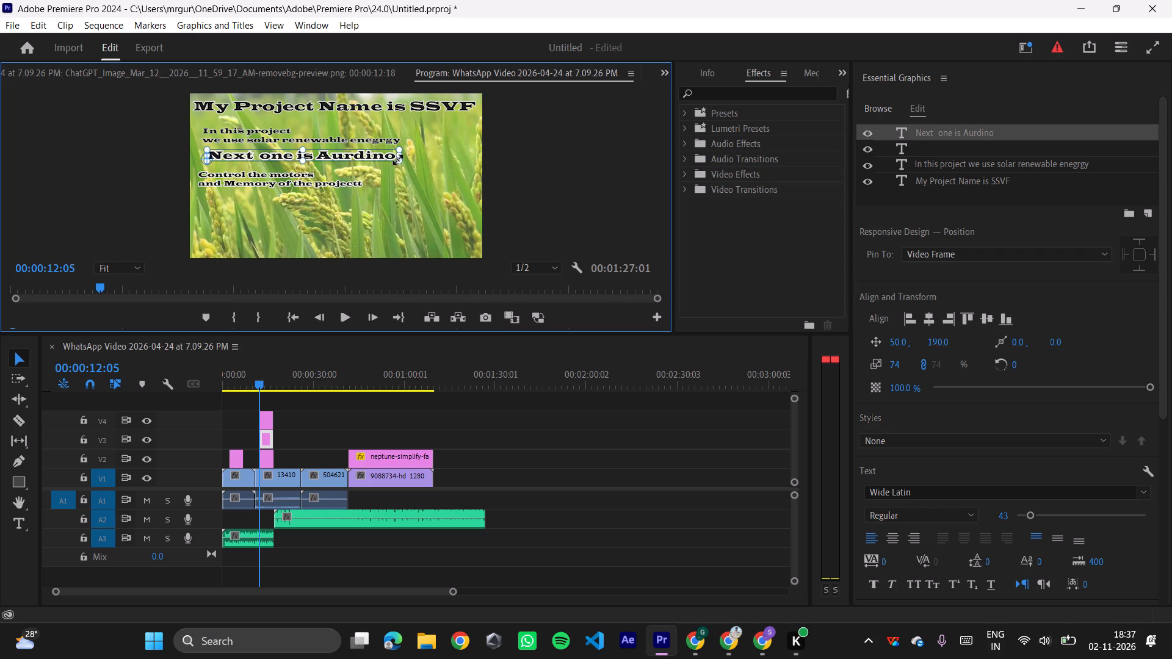
left_click_drag(398, 164, 376, 162)
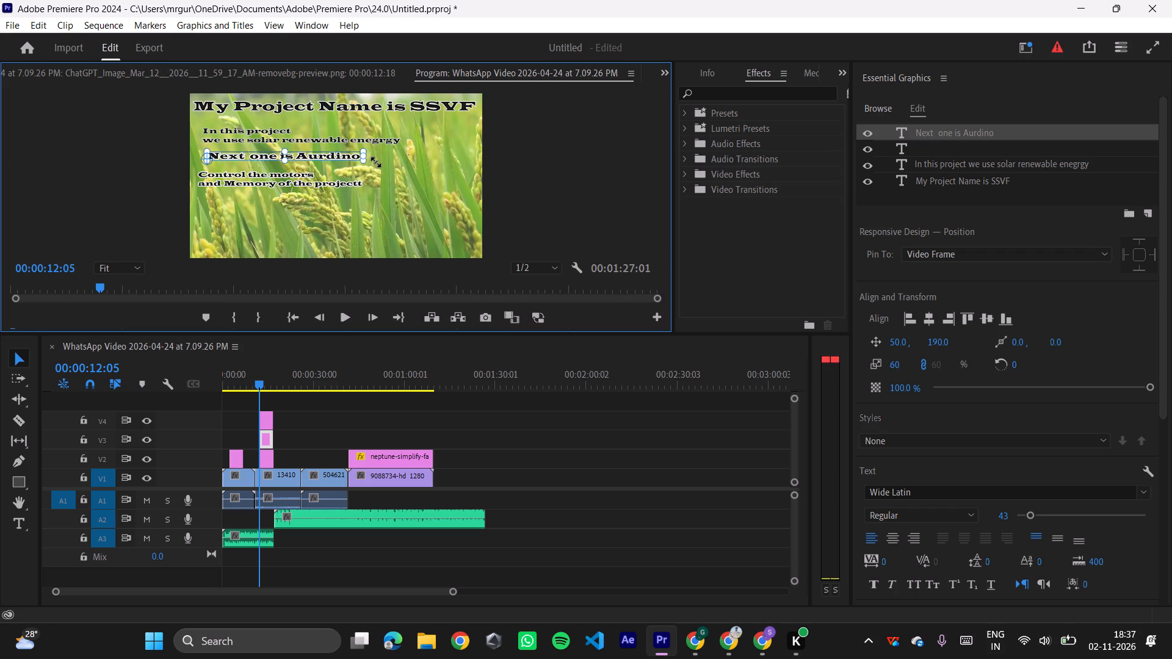
left_click_drag(376, 162, 366, 162)
left_click_drag(229, 153, 223, 151)
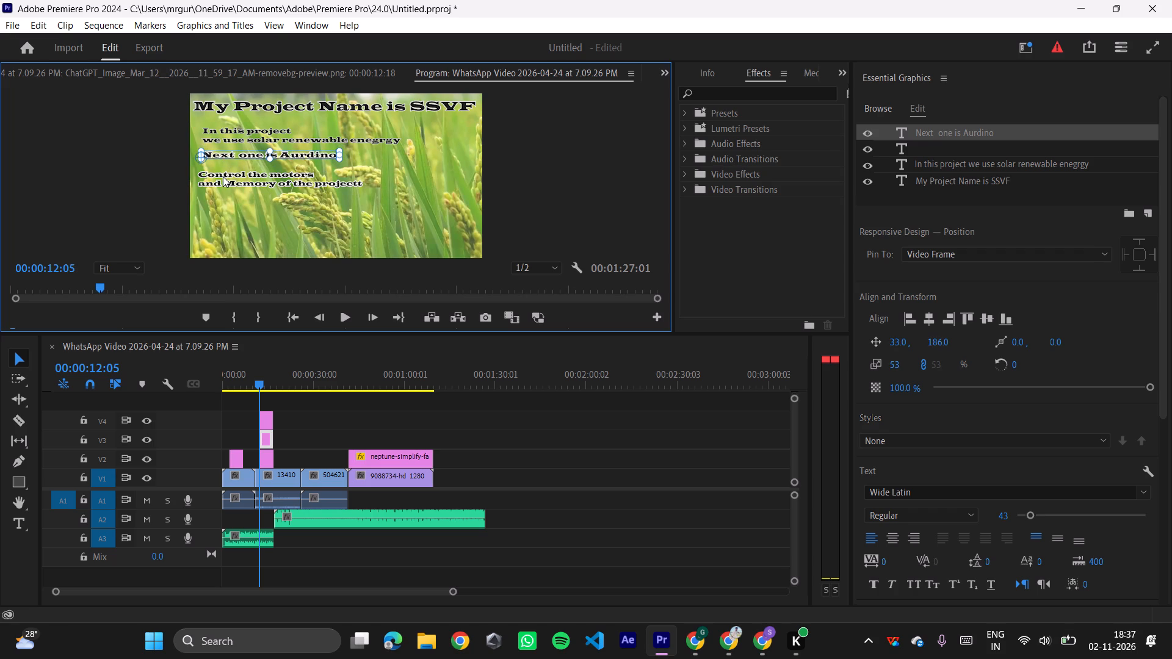
Move the "Control the motors and Memory of the projectt" caption closer beneath the Aurdino line, aligning their starting edges.
left_click_drag(223, 179, 230, 171)
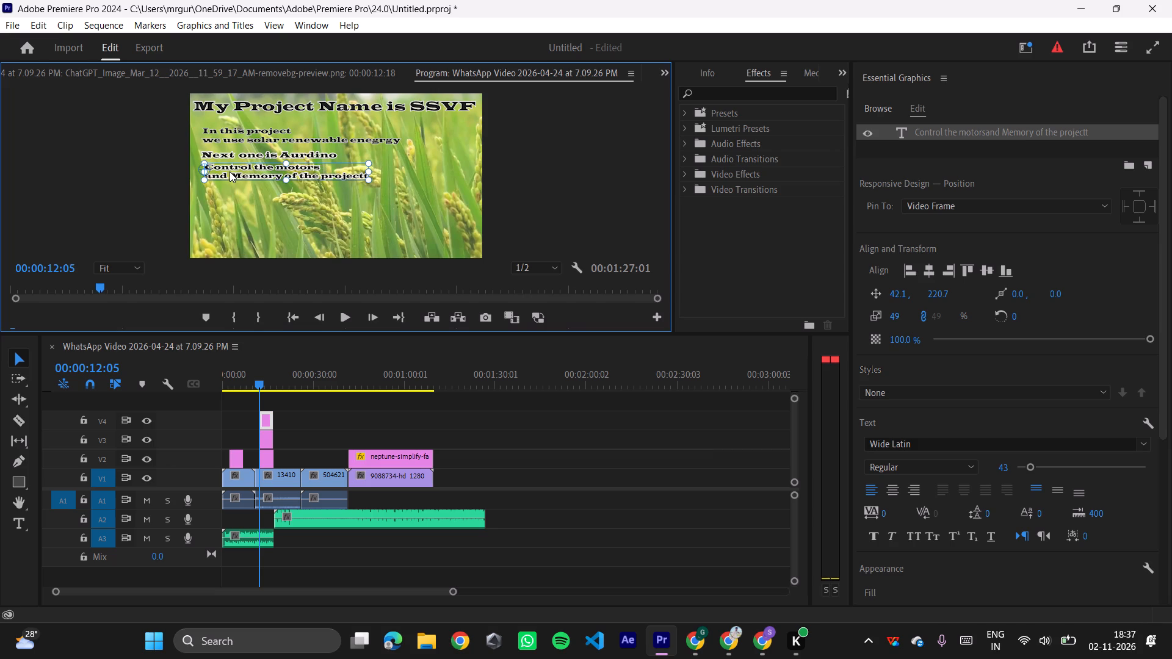
left_click_drag(230, 171, 230, 173)
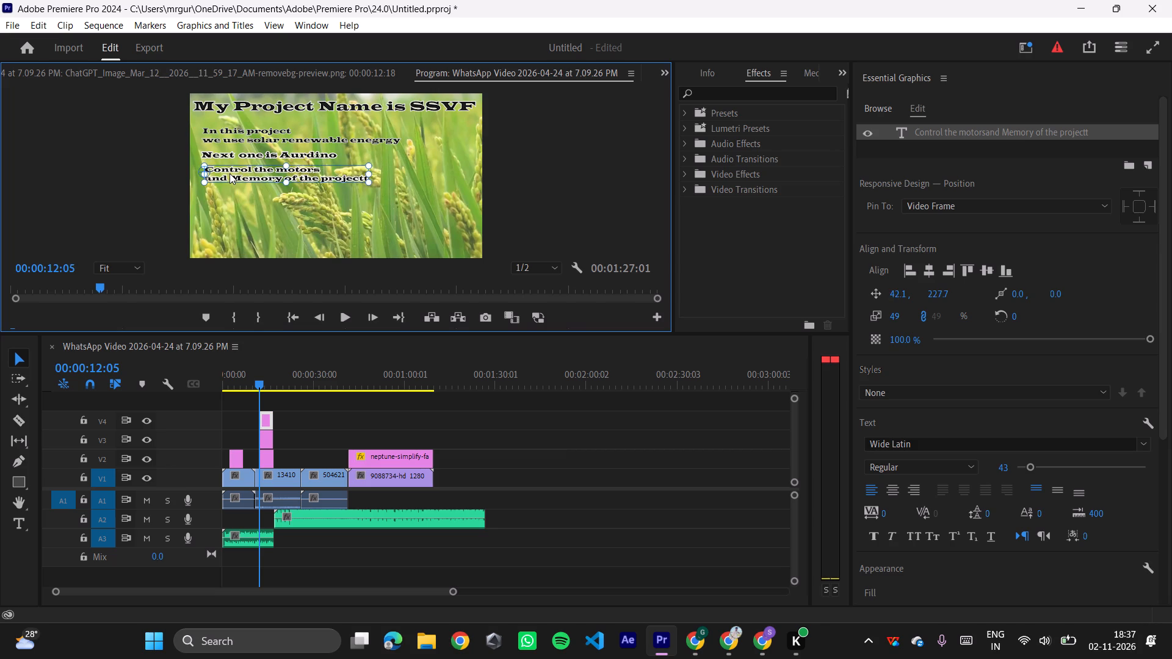
left_click_drag(230, 173, 226, 173)
Extend the motors caption on V4 and the "Next one is Aurdino" caption on V3 to the end of the 504621 footage clip.
left_click_drag(272, 416, 349, 435)
left_click(273, 440)
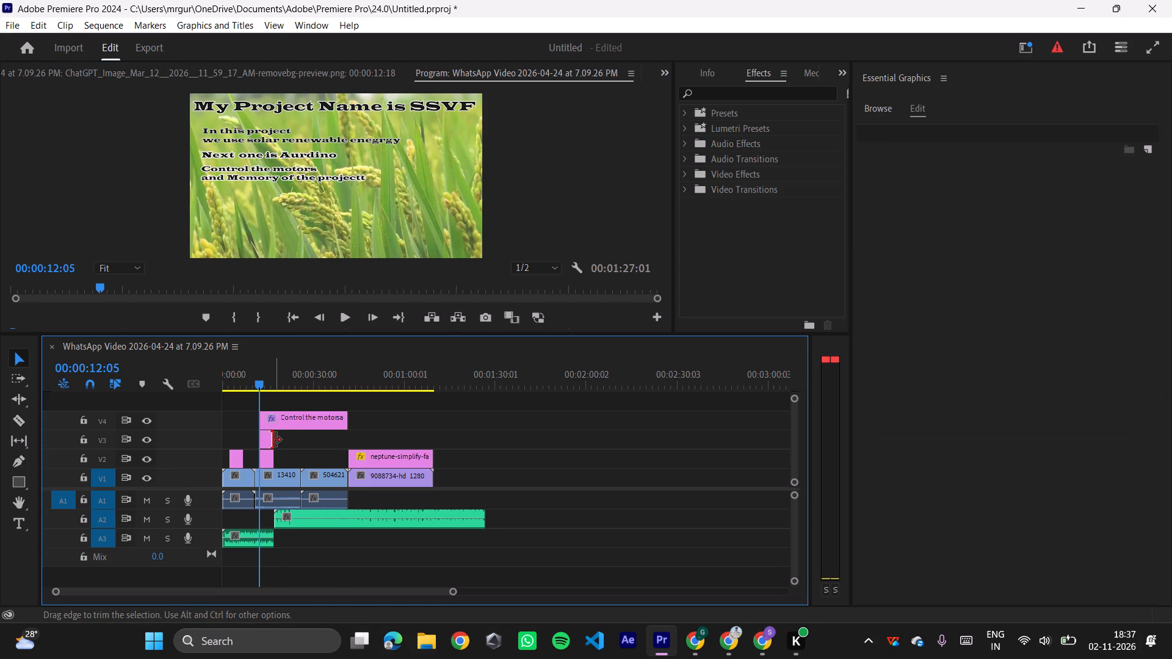
left_click_drag(274, 440, 316, 439)
left_click_drag(271, 439, 279, 439)
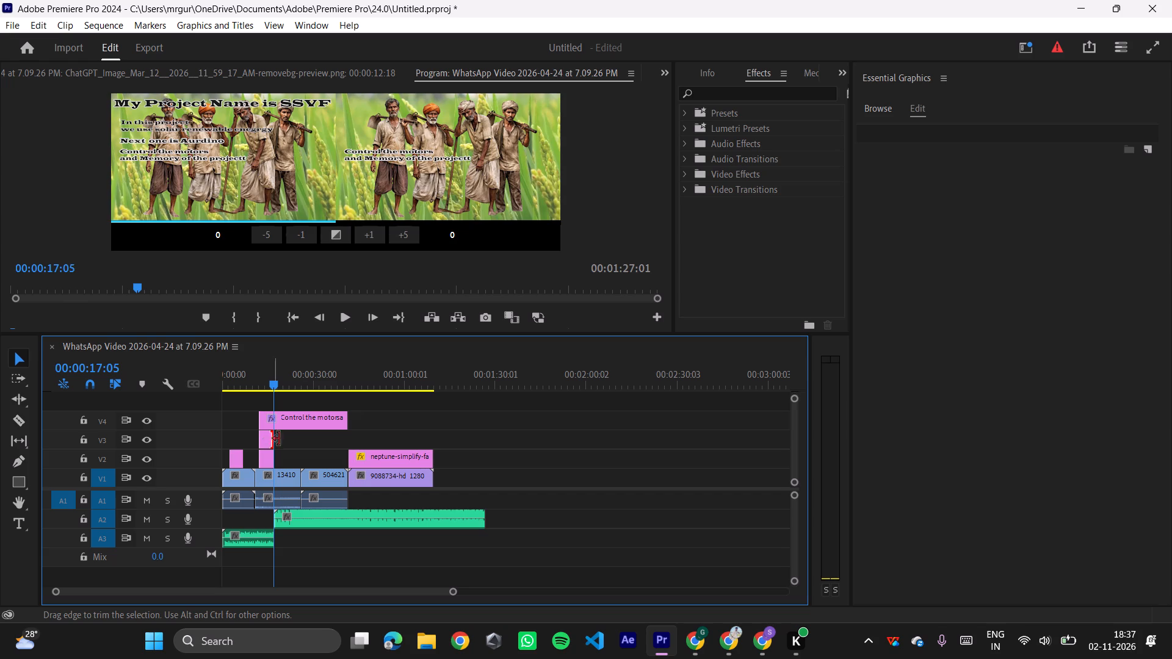
left_click_drag(279, 439, 347, 436)
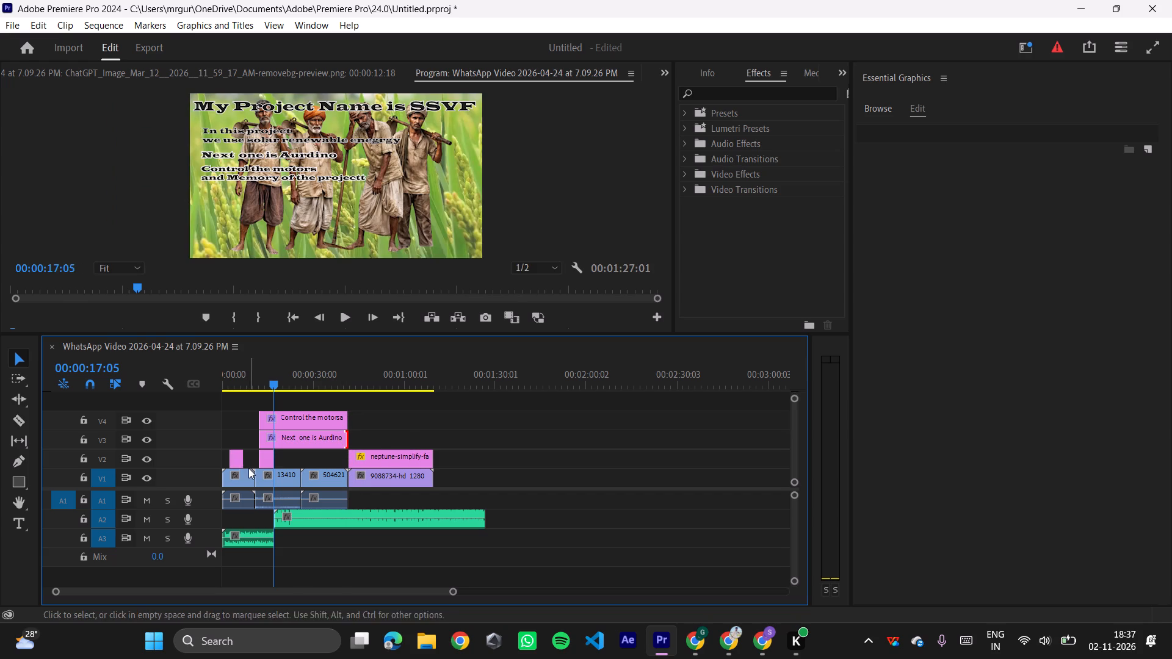
Extend the Solar Vehicle title on V2 to meet the farmers image clip, and briefly play back the title section.
left_click(241, 462)
left_click_drag(241, 457, 326, 455)
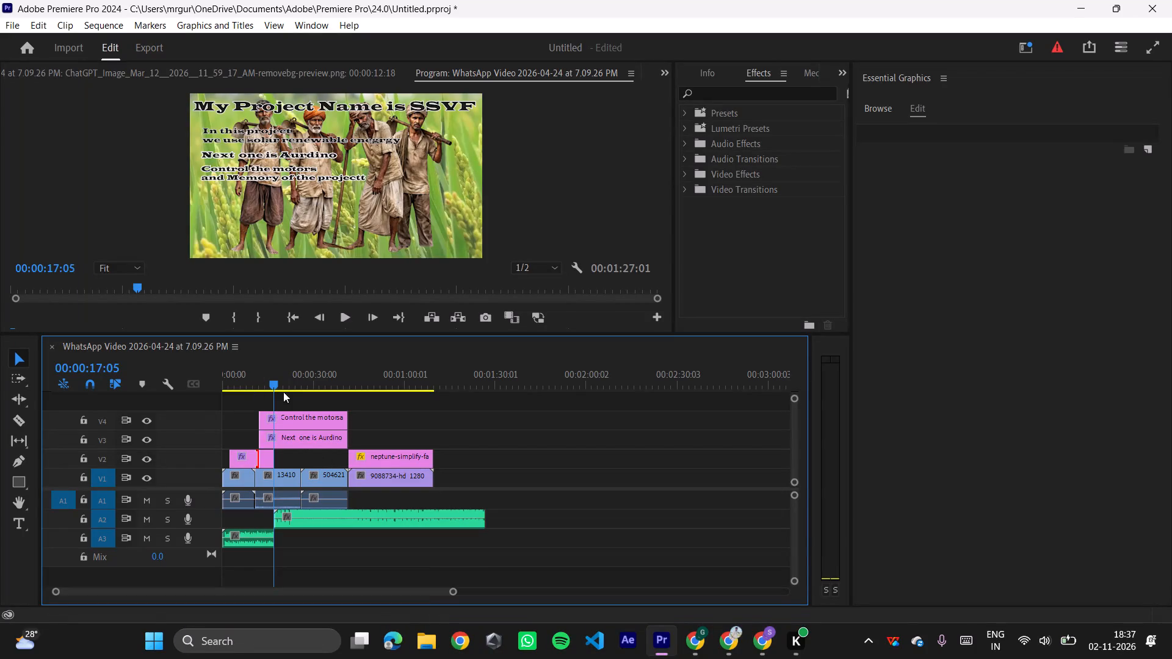
left_click_drag(277, 386, 239, 395)
key("space")
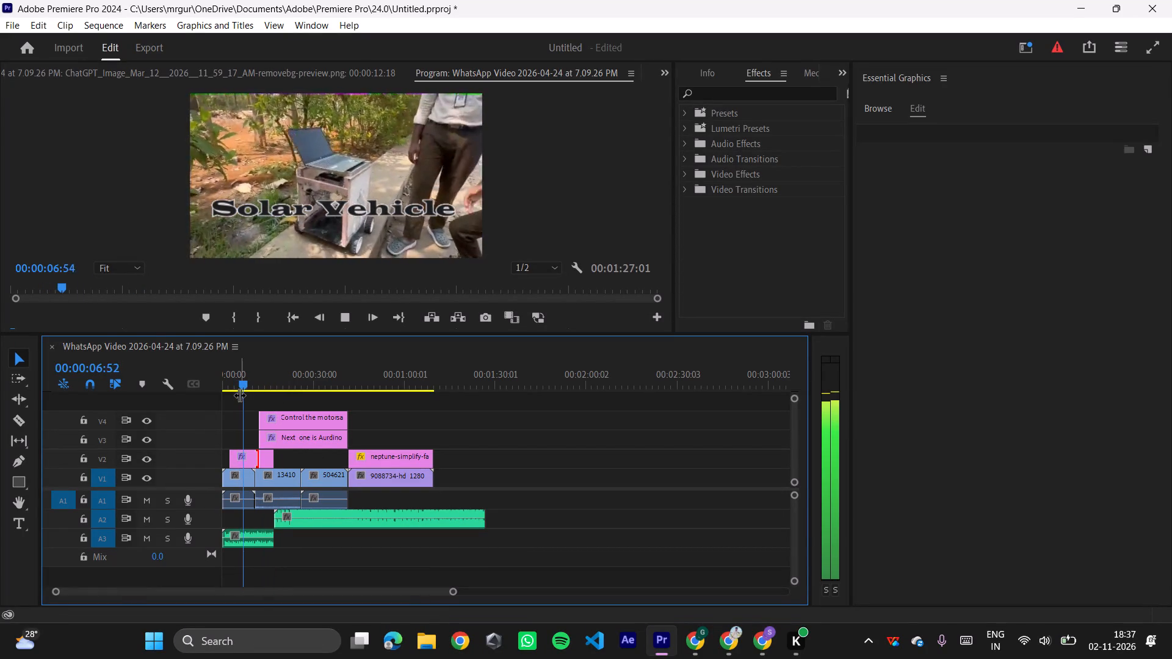
key("space")
Extend the ChatGPT farmers image clip on V2 to the start of the neptune-simplify clip.
left_click(261, 460)
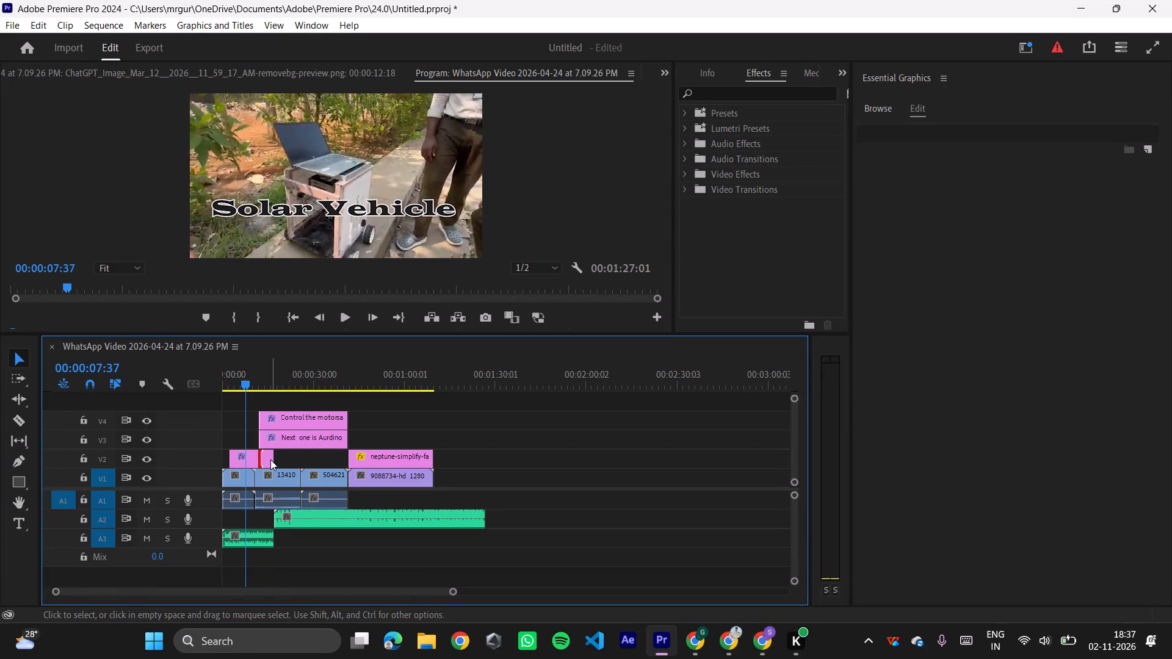
left_click(271, 457)
left_click_drag(271, 457, 330, 454)
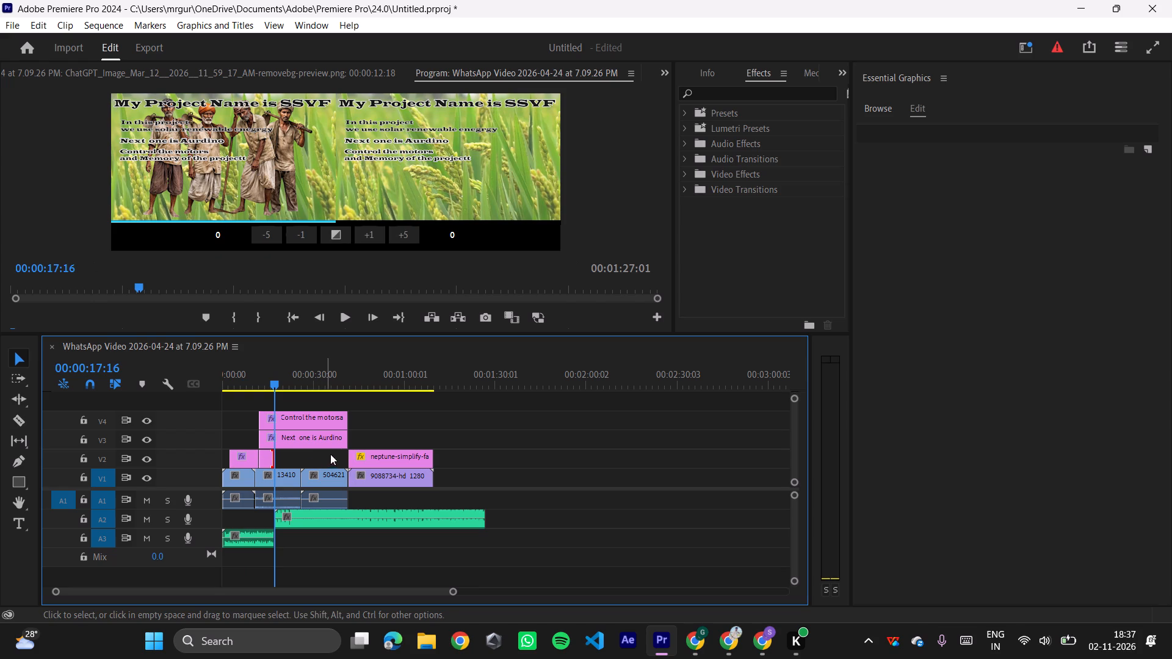
left_click_drag(330, 454, 342, 456)
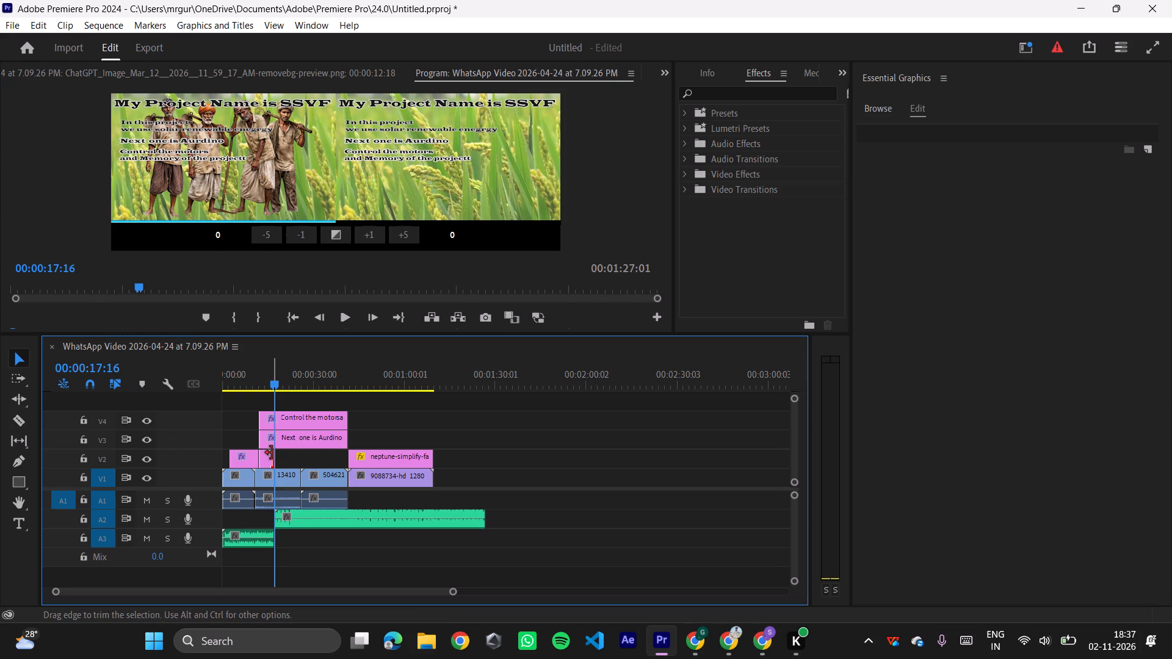
left_click_drag(272, 453, 348, 457)
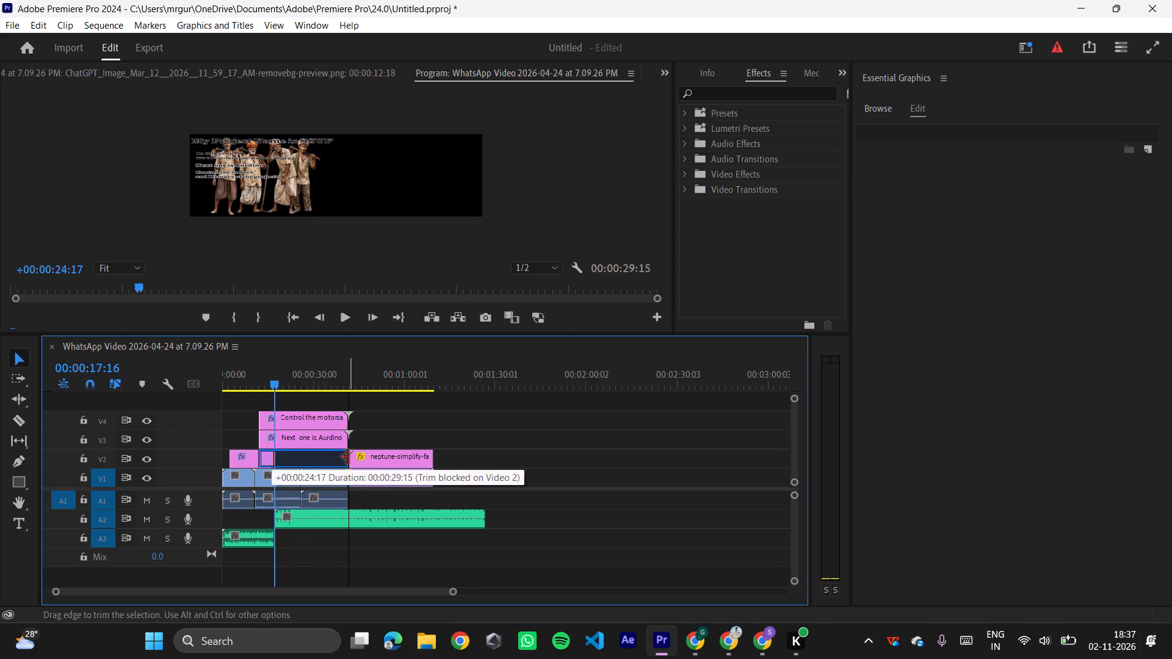
left_click_drag(348, 457, 348, 458)
Move the ChatGPT farmers image clip to V3, directly above the neptune-simplify clip and starting where the captions end.
left_click_drag(274, 384, 255, 389)
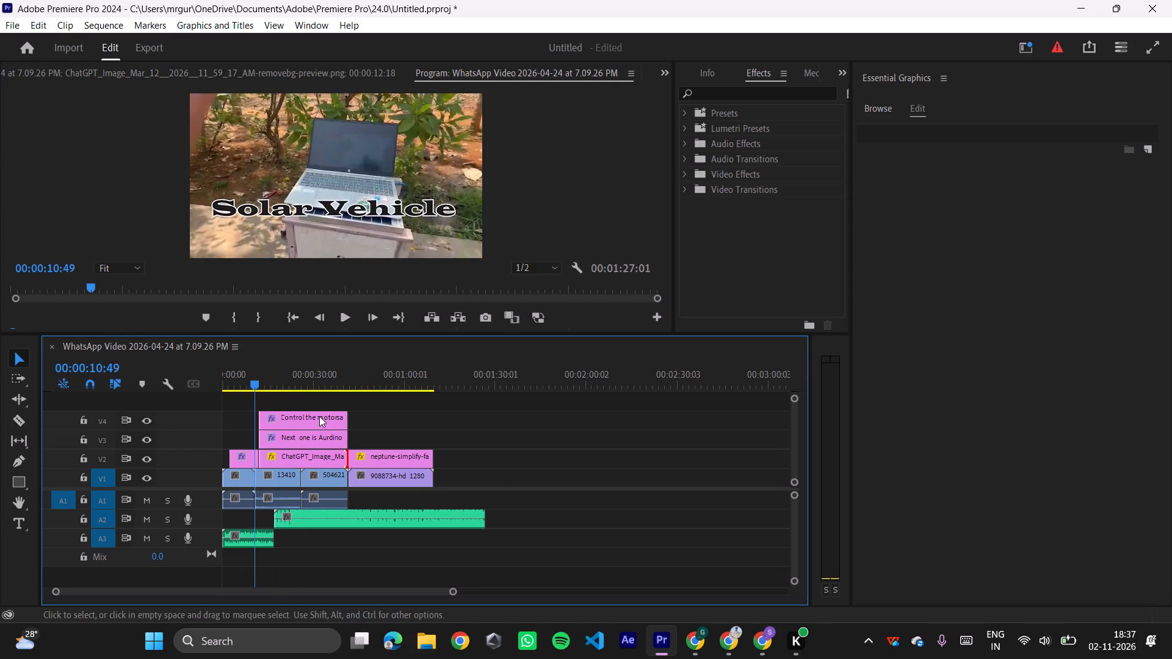
left_click(284, 474)
left_click(319, 478)
left_click_drag(305, 449, 392, 434)
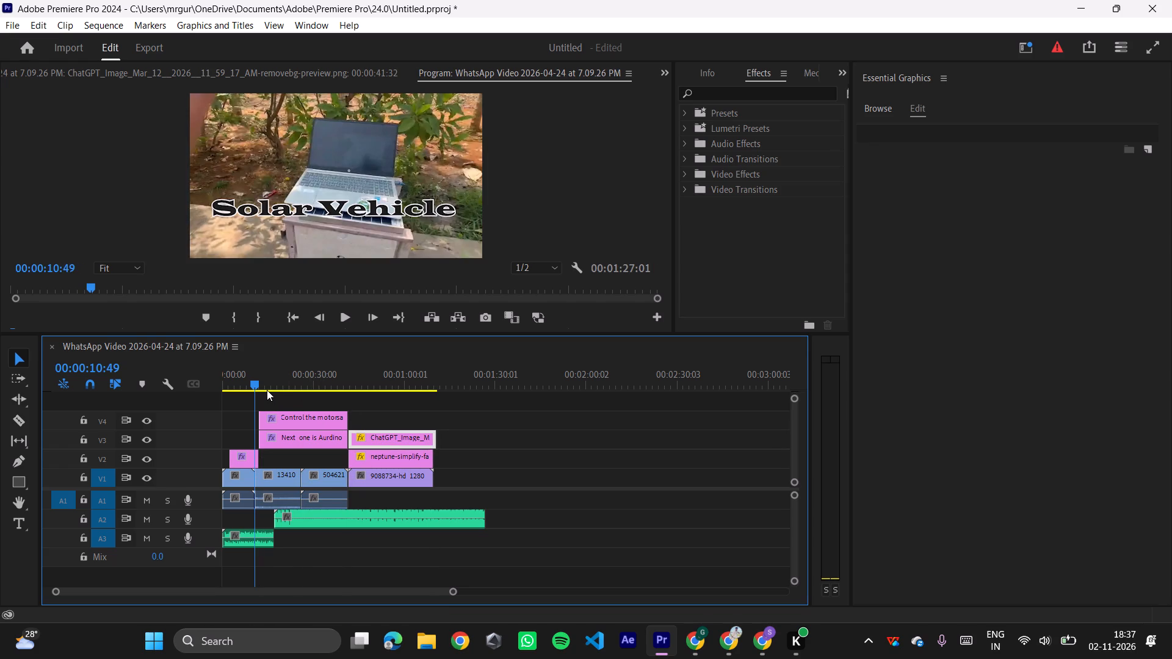
Play back the sequence from 00:00:10:49 to review the extended captions over the crop footage.
key("space")
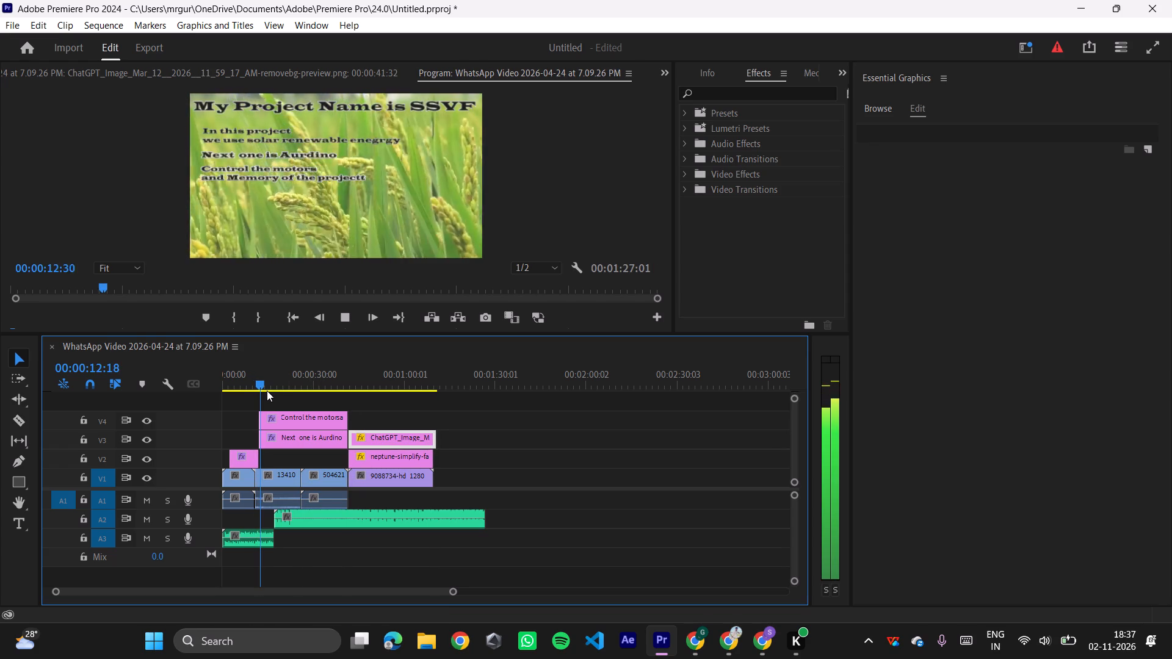
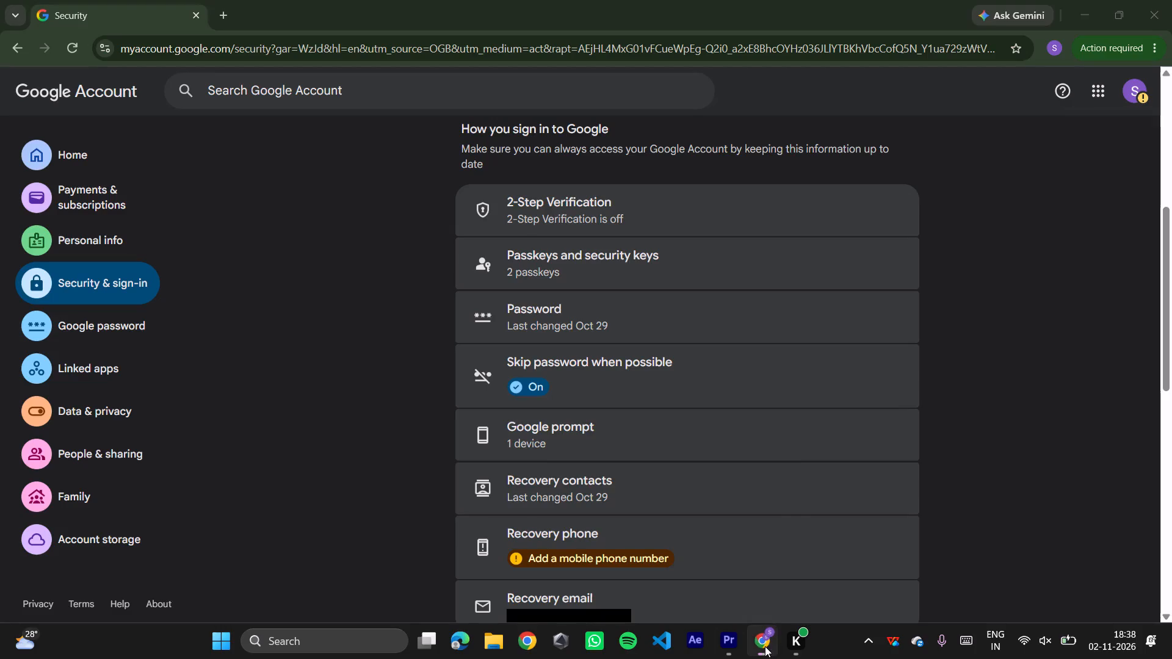
Close the Google Account security window in Chrome and return to the Premiere Pro timeline with no clip selected.
left_click(1171, 0)
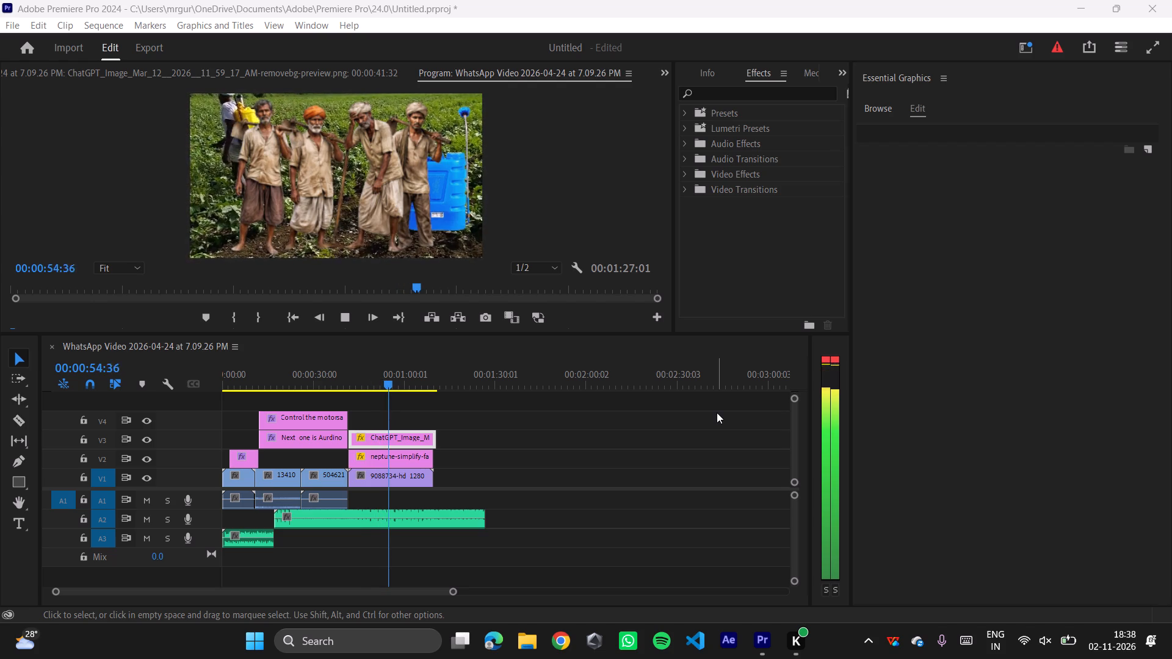
left_click(717, 412)
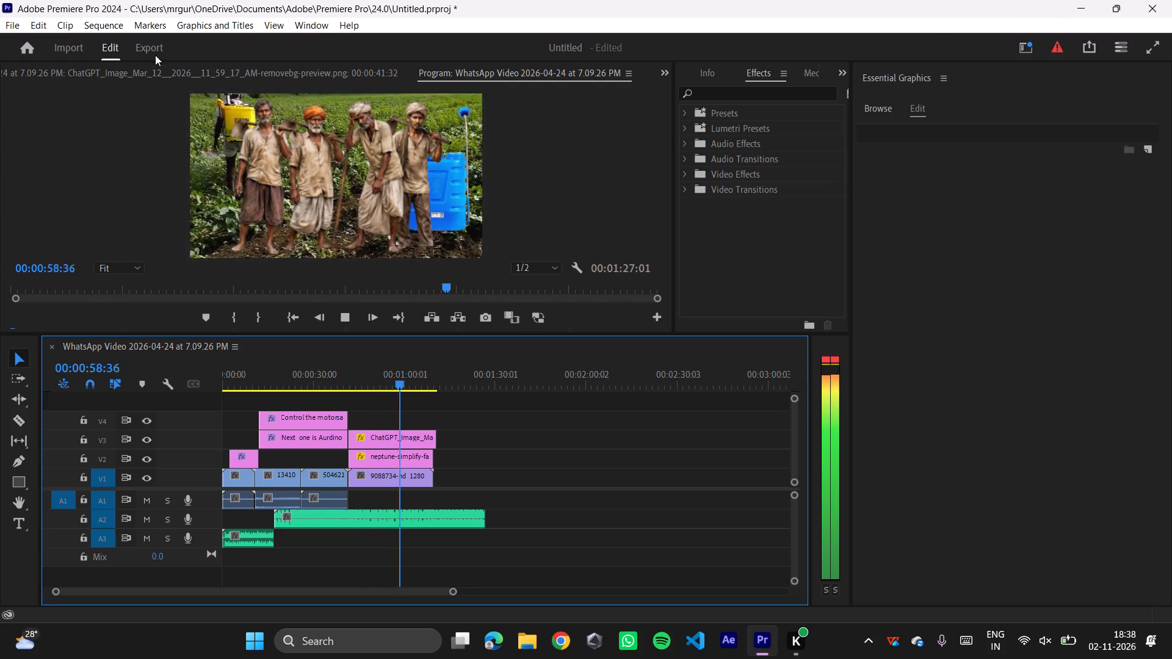
Open the Export workspace briefly, and close the program without saving the changes to Untitled.prproj.
left_click(142, 44)
left_click(1171, 0)
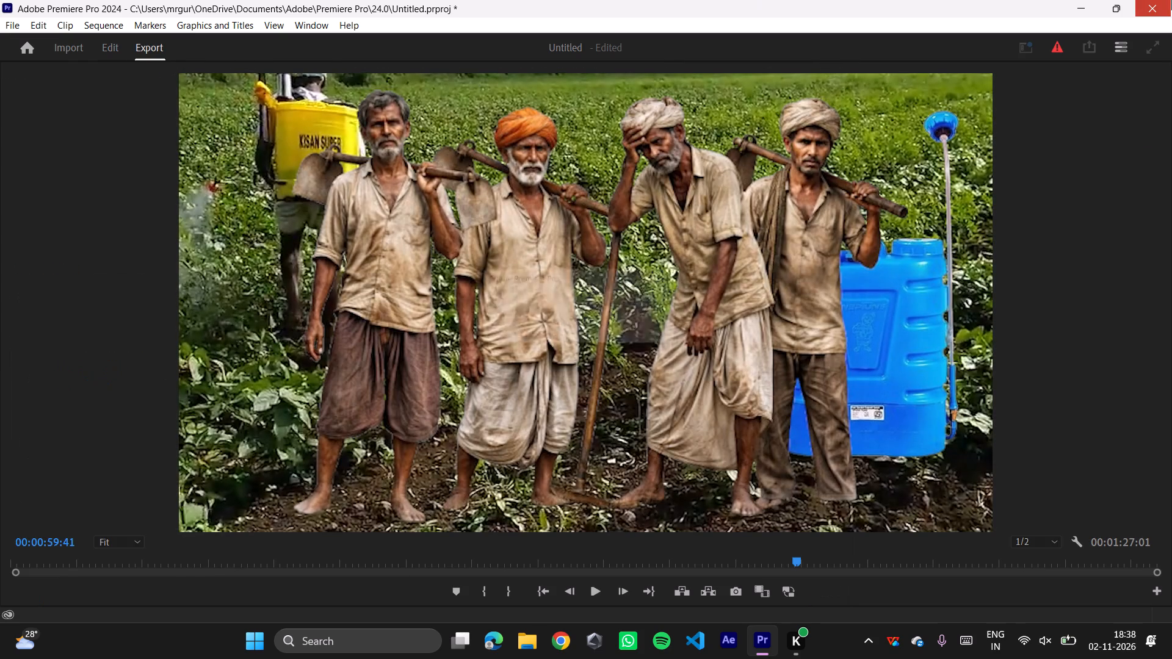
left_click(580, 329)
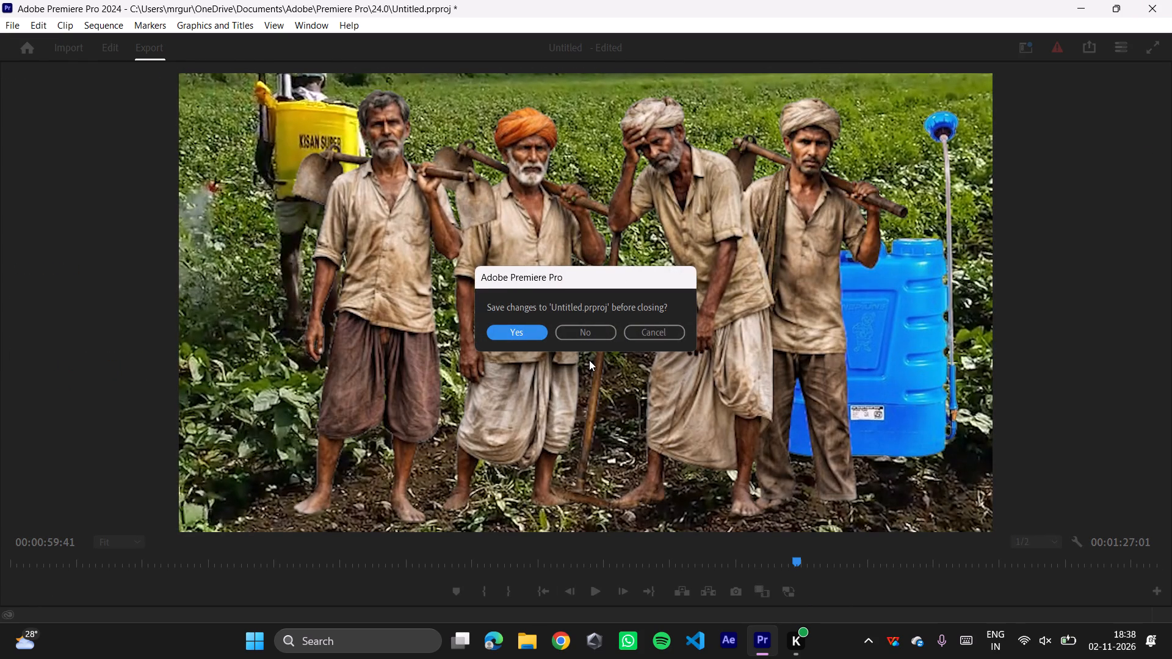
left_click(579, 334)
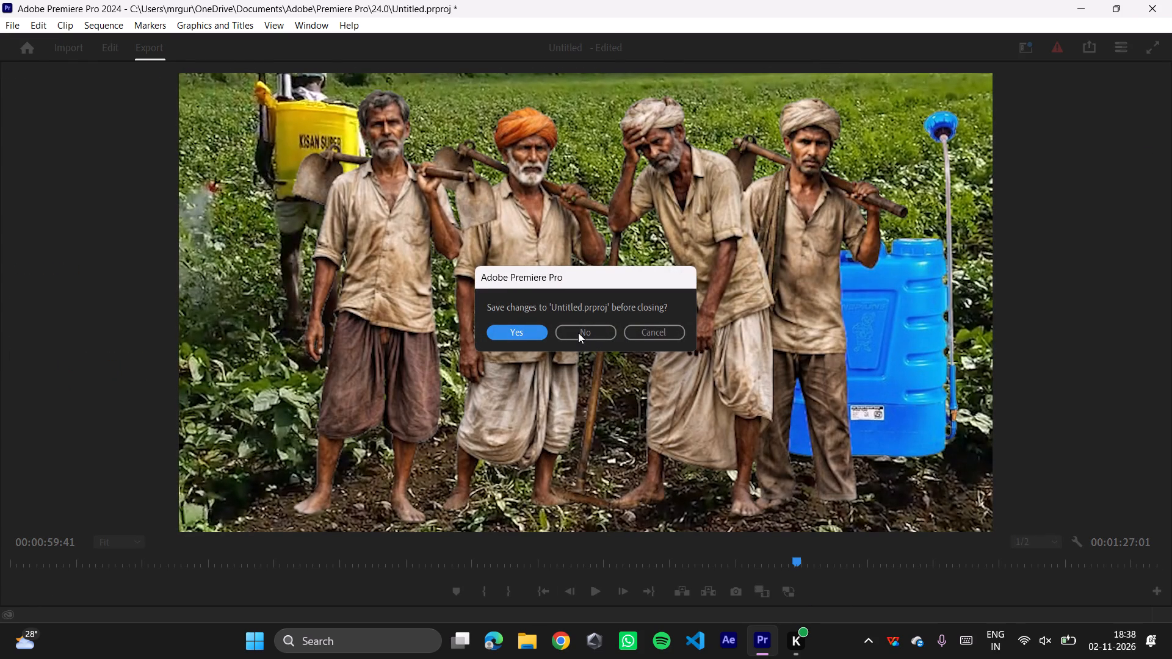